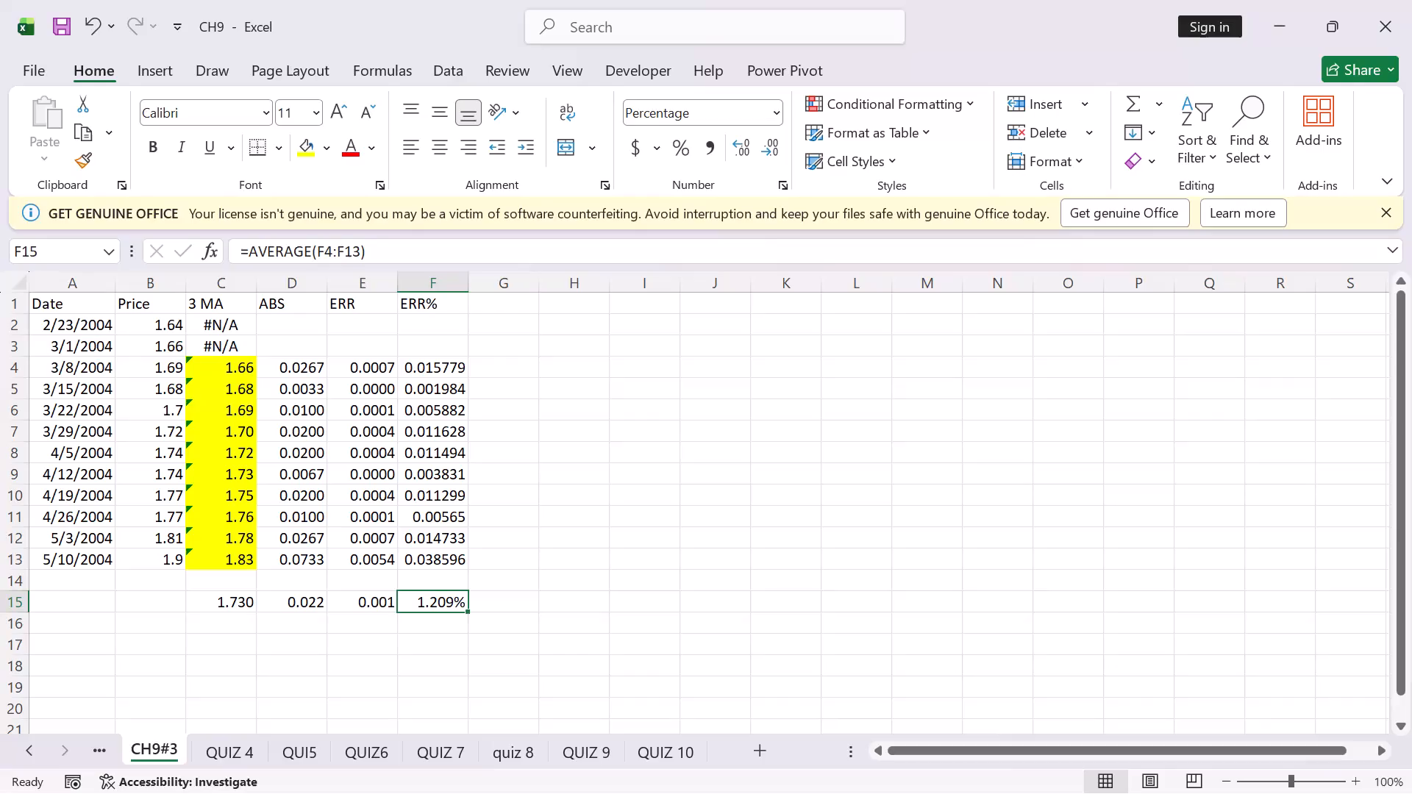
Re-enter the 3 MA formula in cell C4 as =AVERAGE(B2:B4).
left_click(234, 609)
double_click(221, 368)
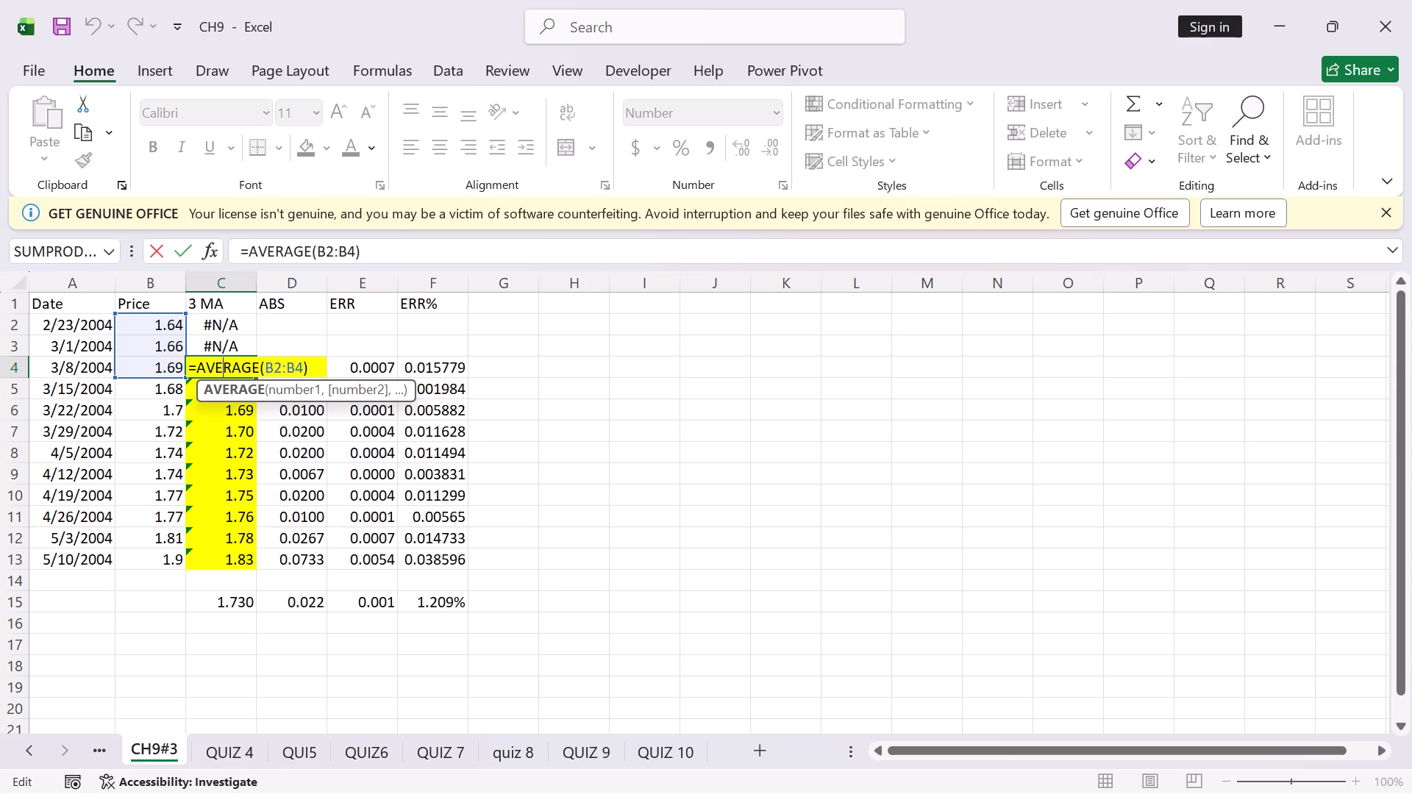
left_click(302, 368)
key("BackSpace")
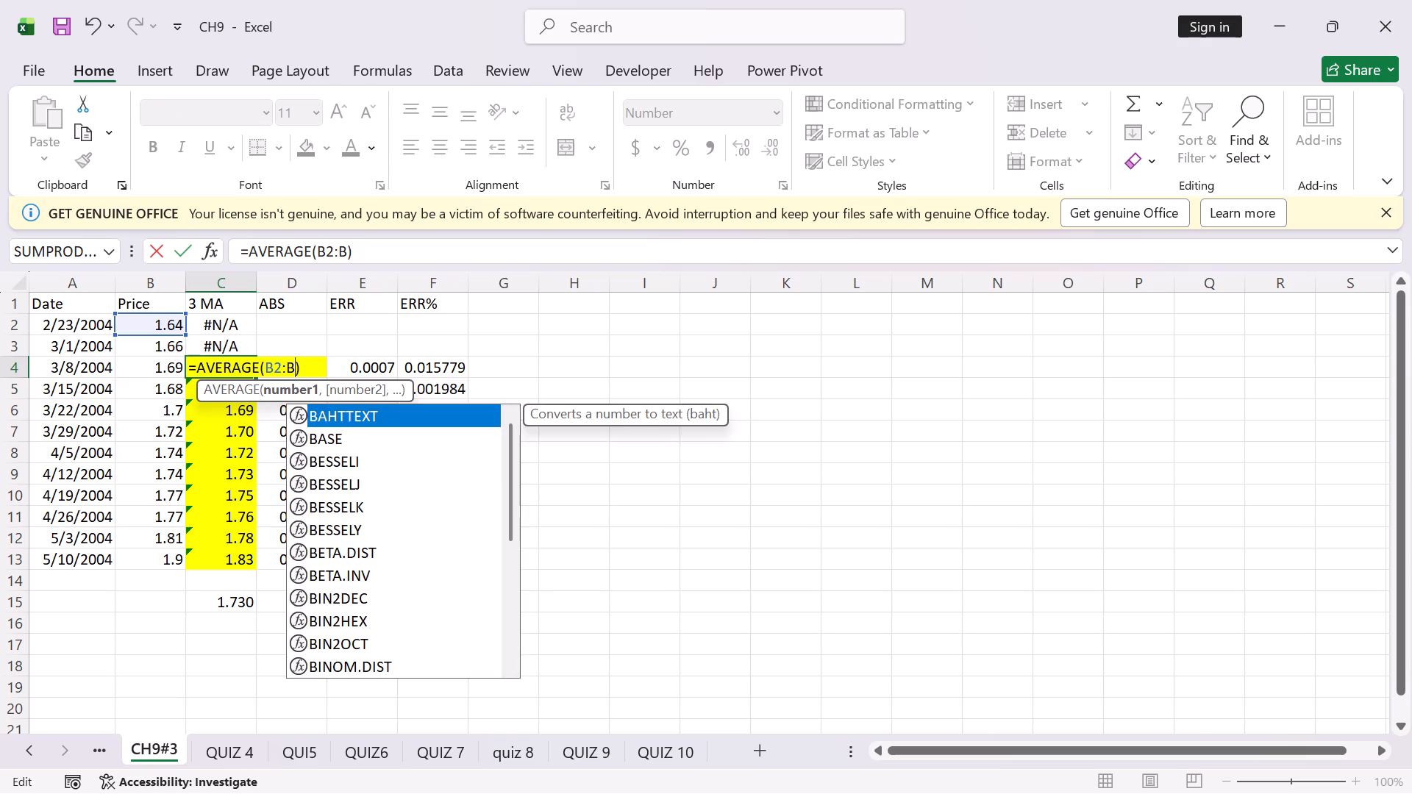
key("4")
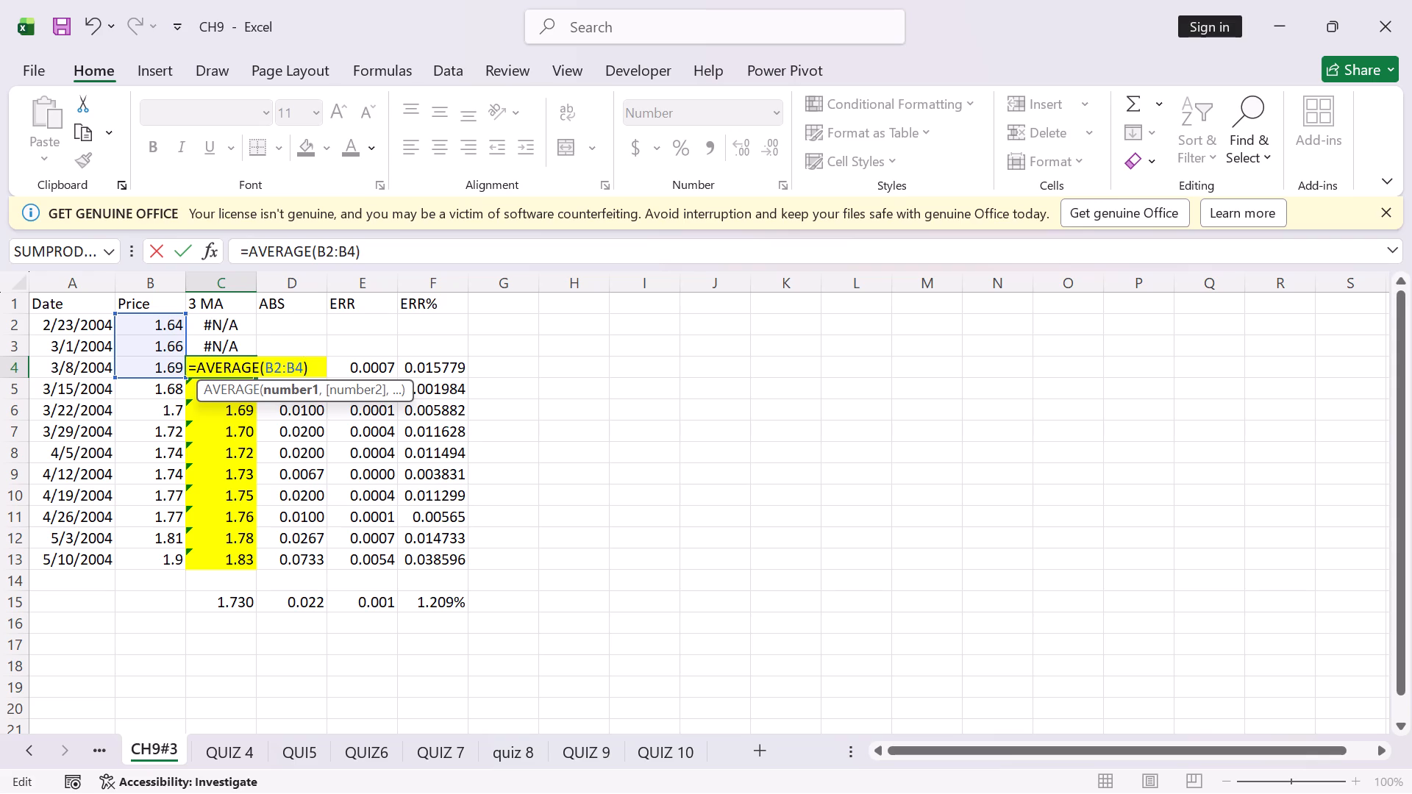
key("Return")
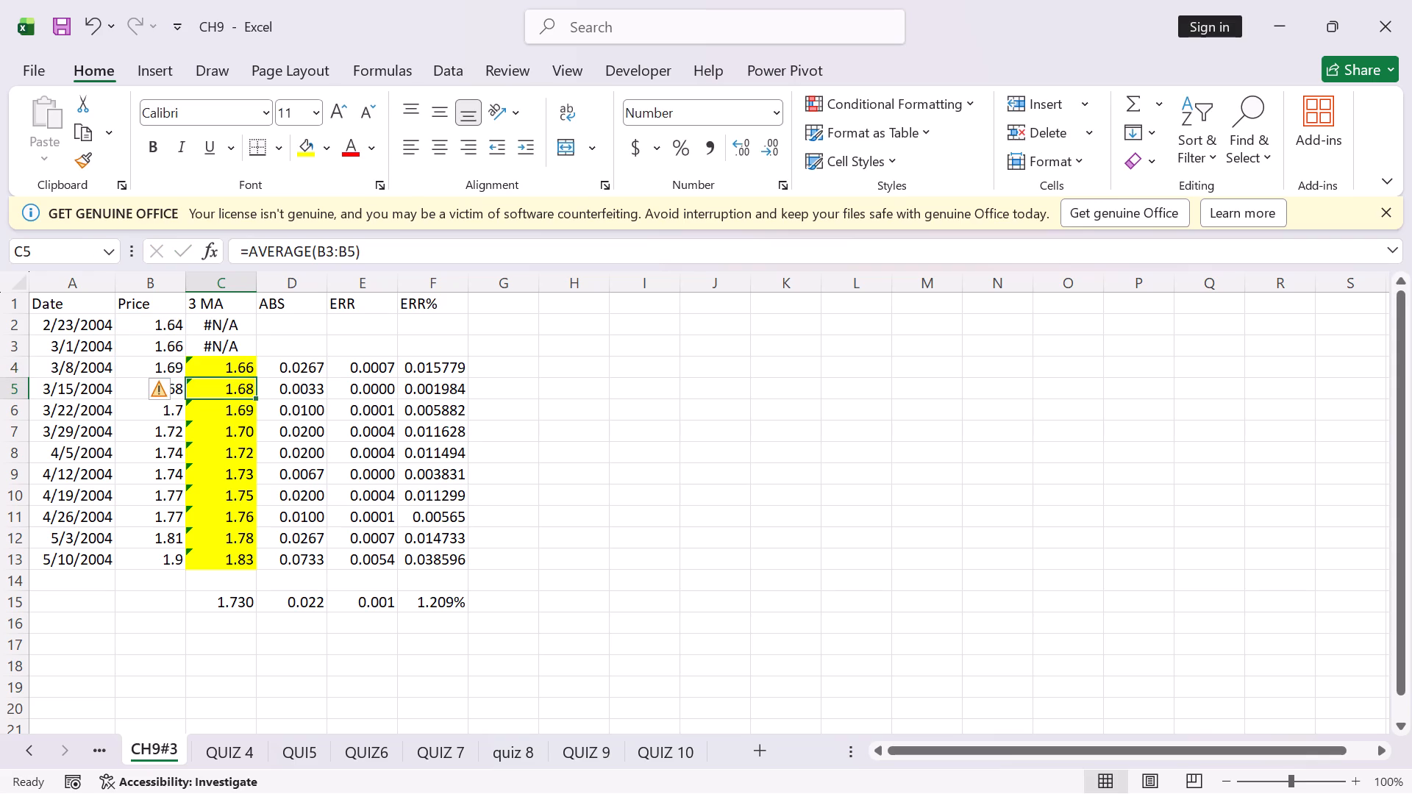
Re-enter the 3 MA formula in cell C5 as =AVERAGE(B3:B5).
double_click(235, 385)
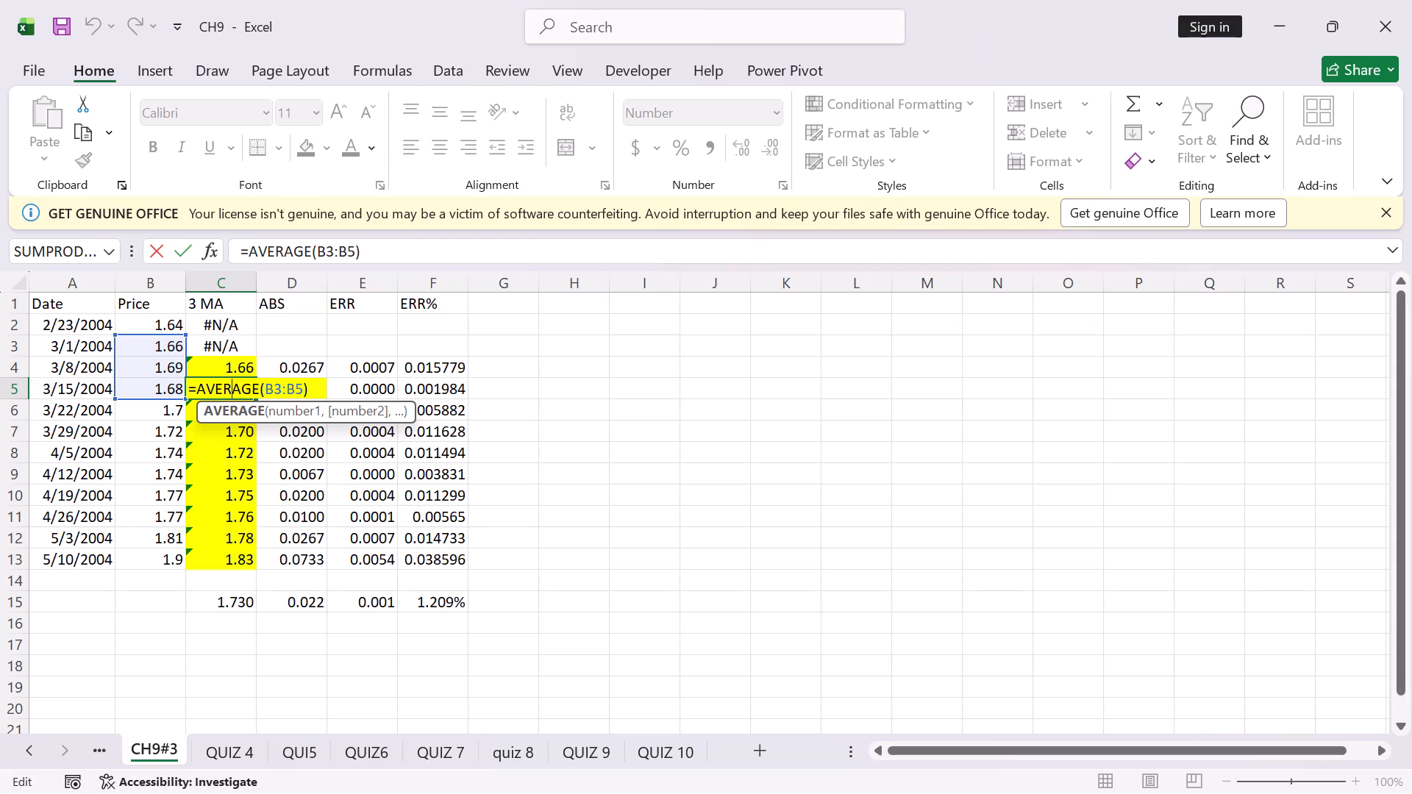
left_click(304, 387)
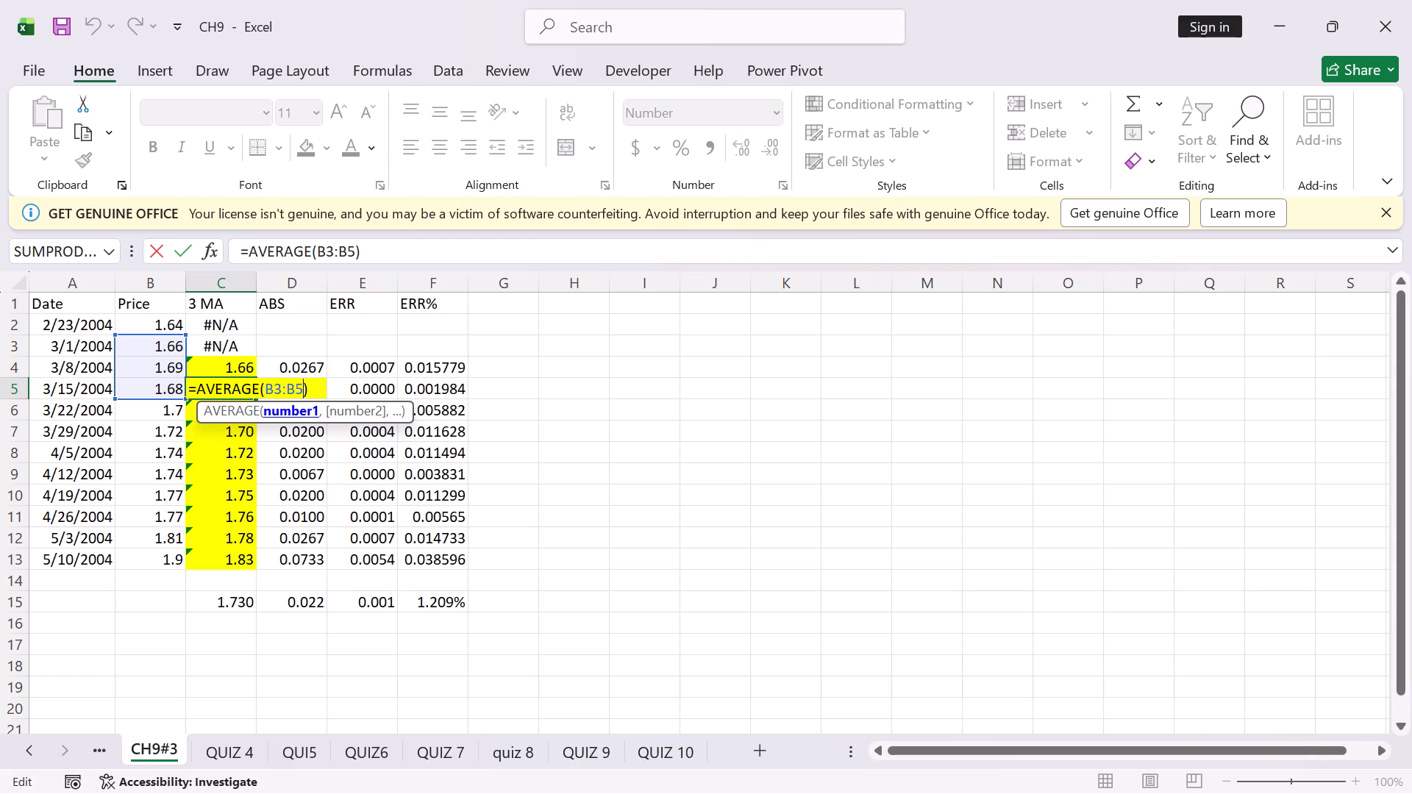
key("BackSpace")
key("5")
key("Return")
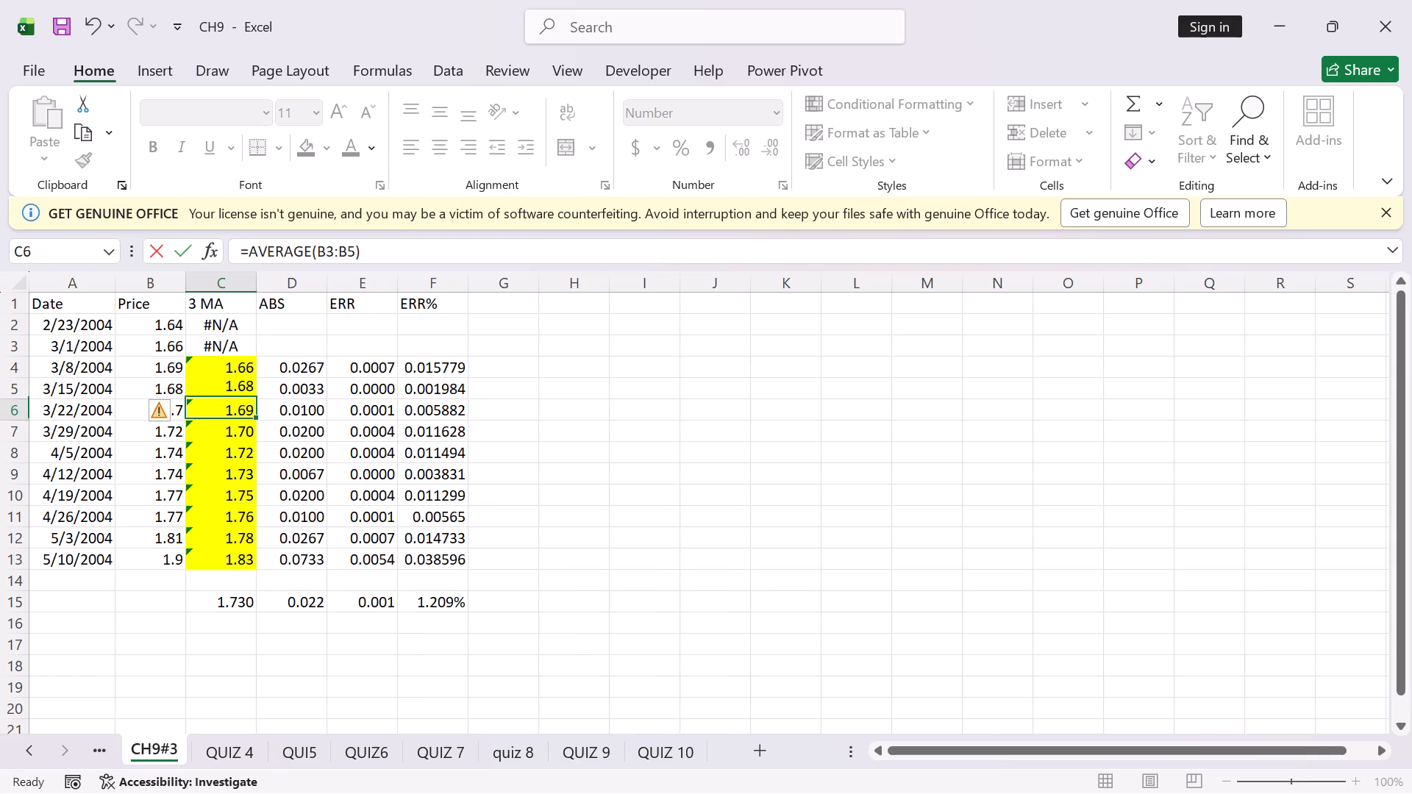
Re-enter the 3 MA formula in cell C6 as =AVERAGE(B4:B6).
double_click(220, 409)
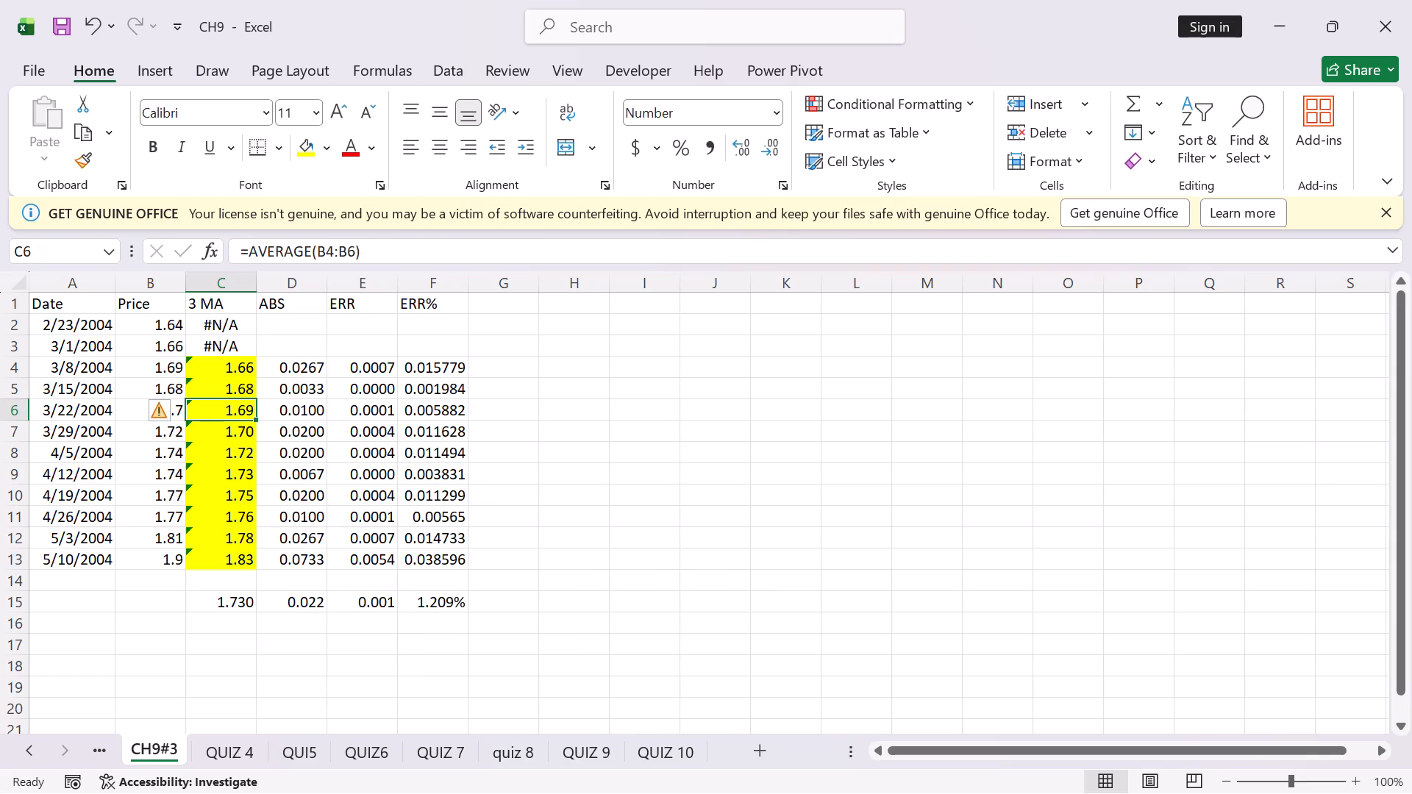
left_click(301, 410)
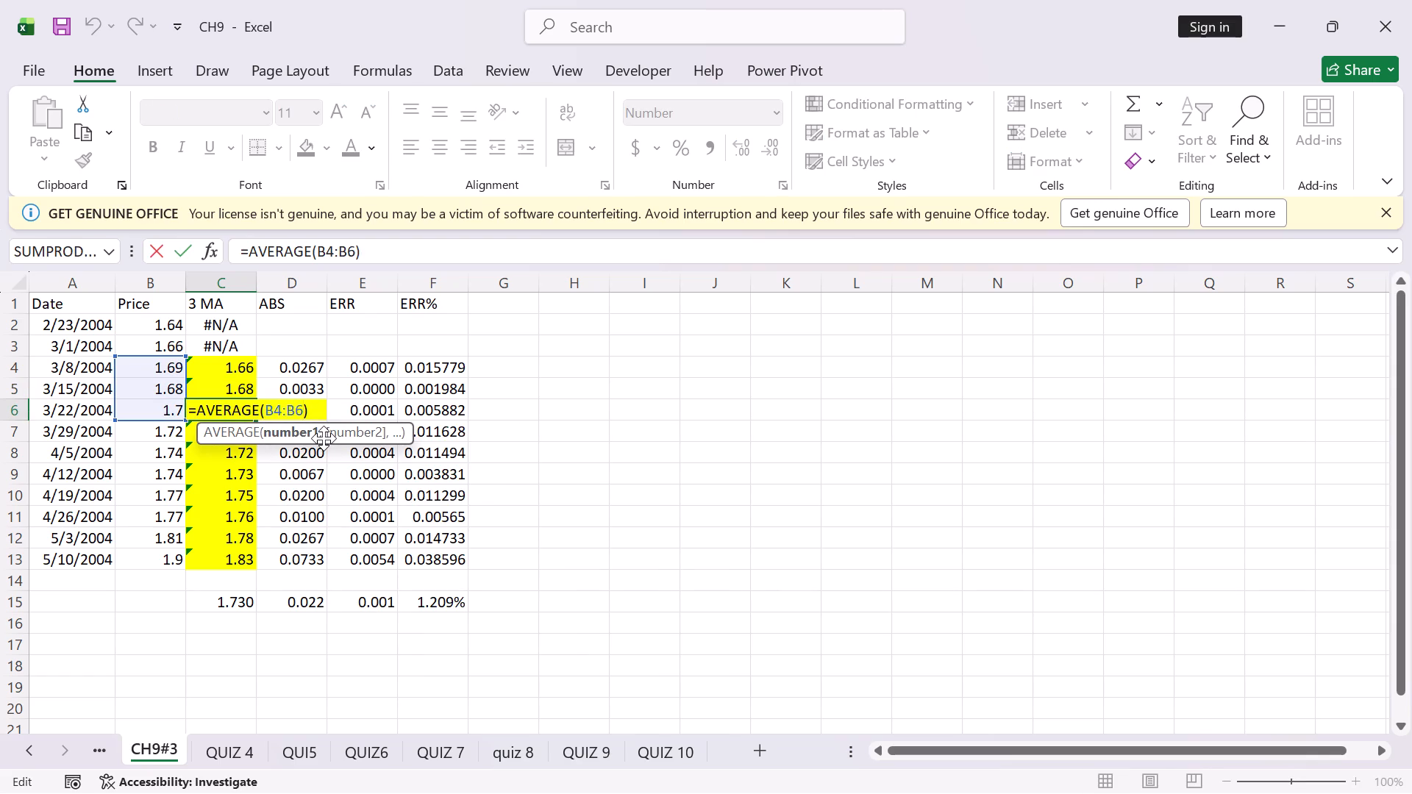
key("BackSpace")
key("6")
key("Return")
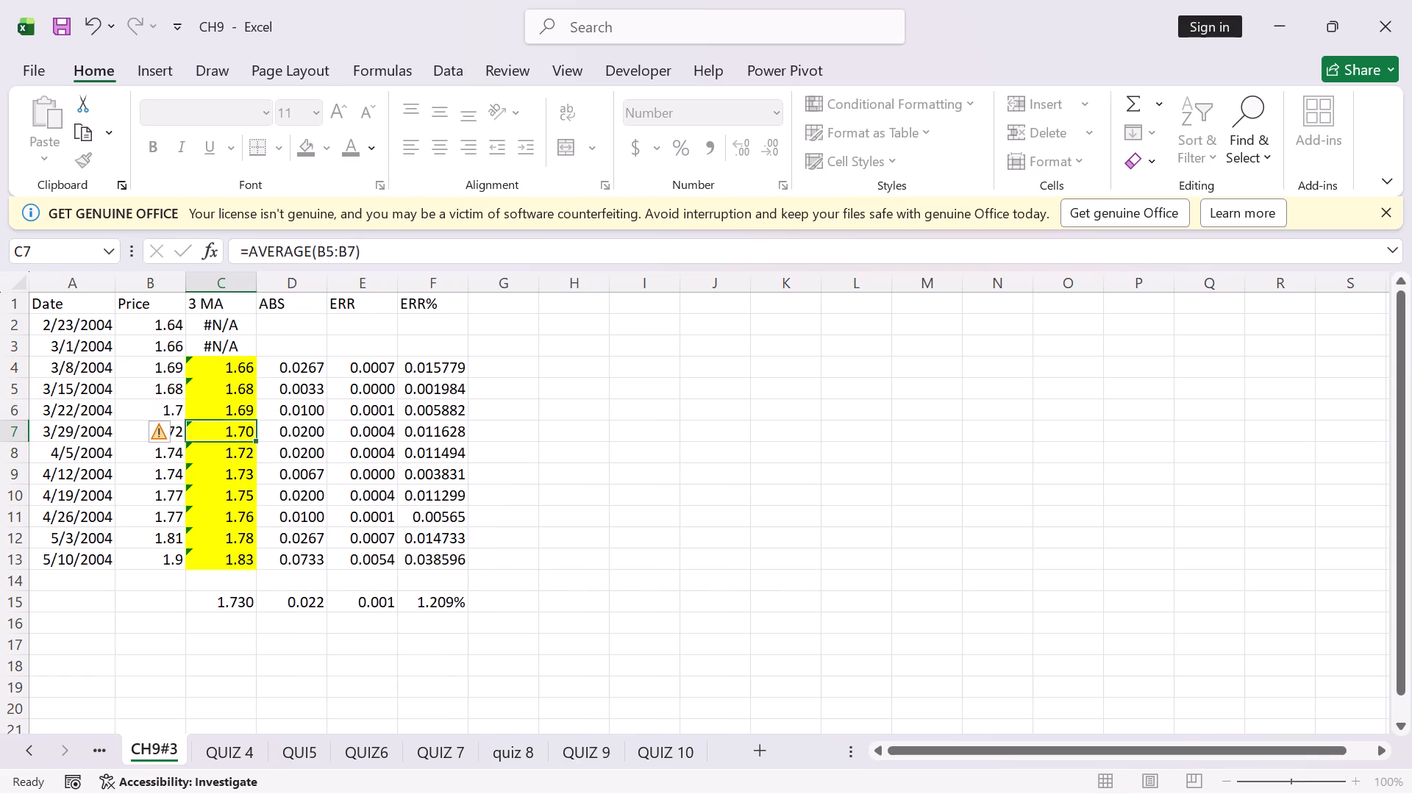
Re-enter the 3 MA formula in cell C7 as =AVERAGE(B5:B7).
double_click(239, 429)
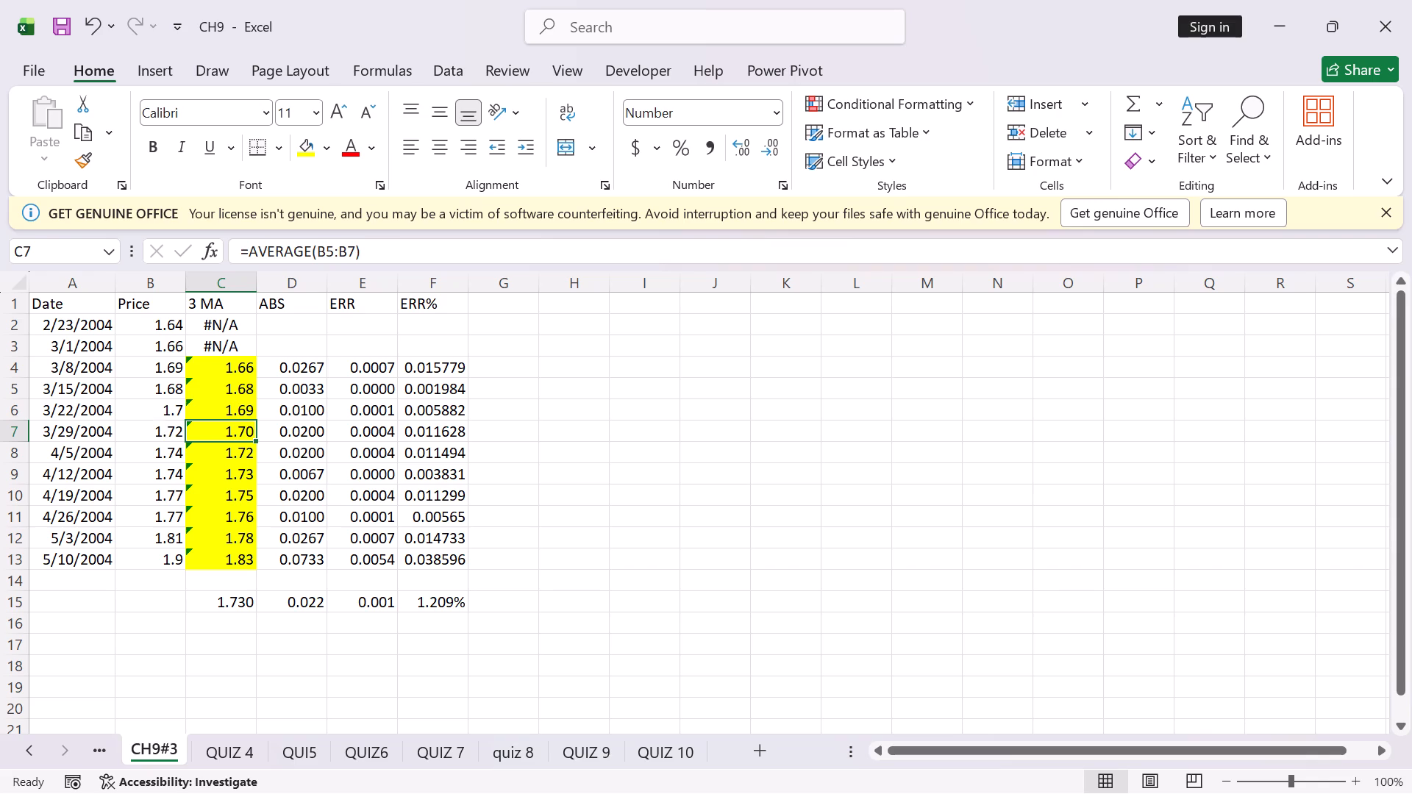
left_click(302, 430)
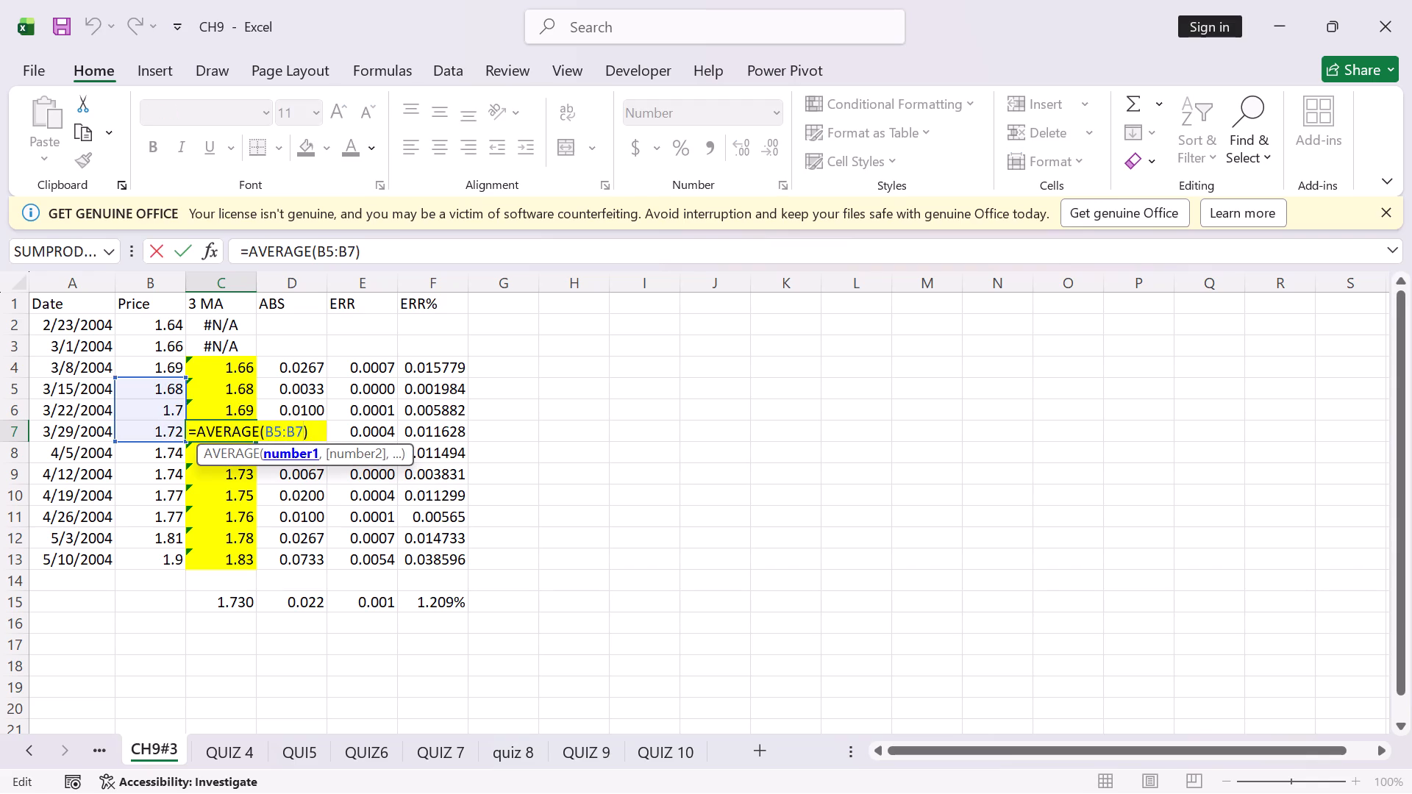
key("BackSpace")
key("7")
key("Return")
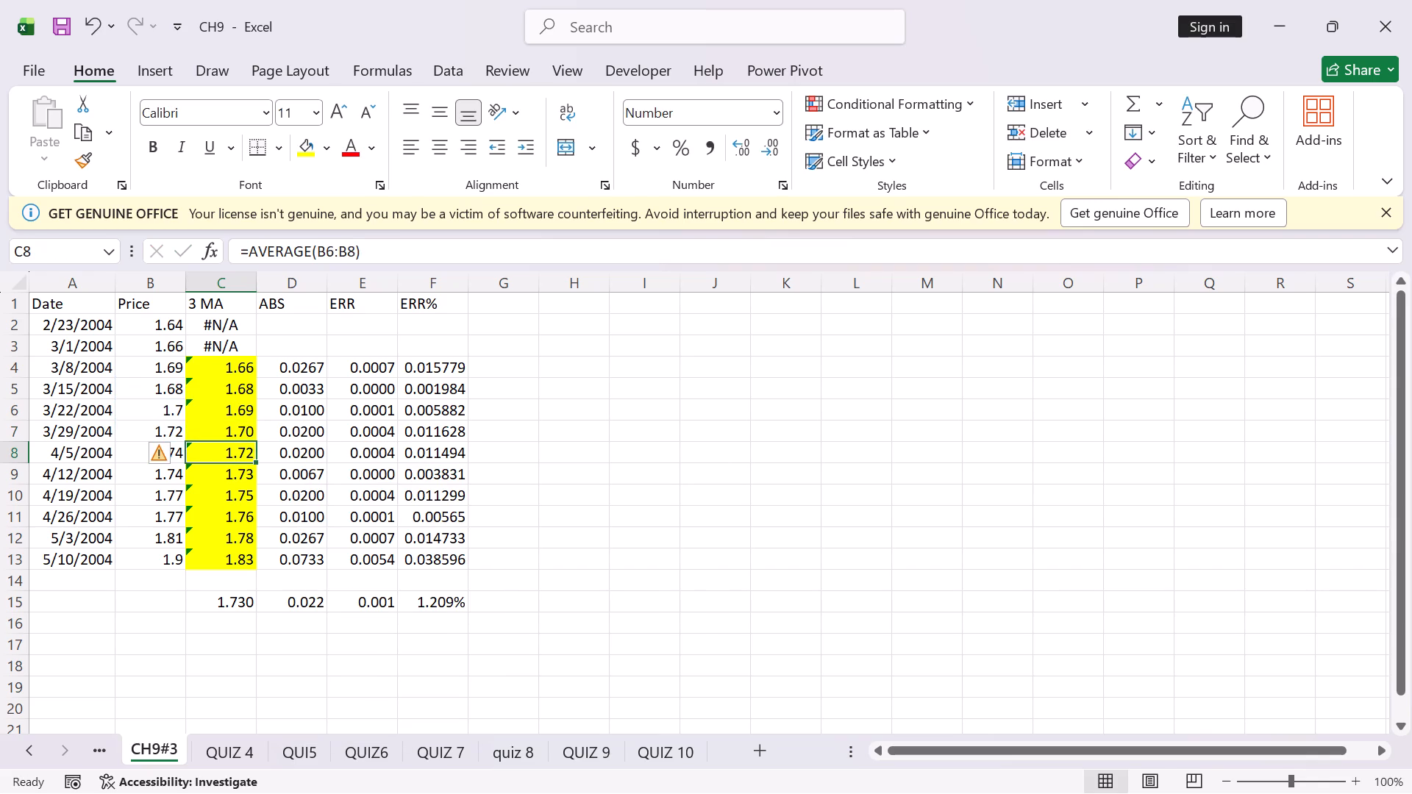
Re-enter the 3 MA formula in cell C8 as =AVERAGE(B6:B8).
double_click(233, 453)
left_click(298, 452)
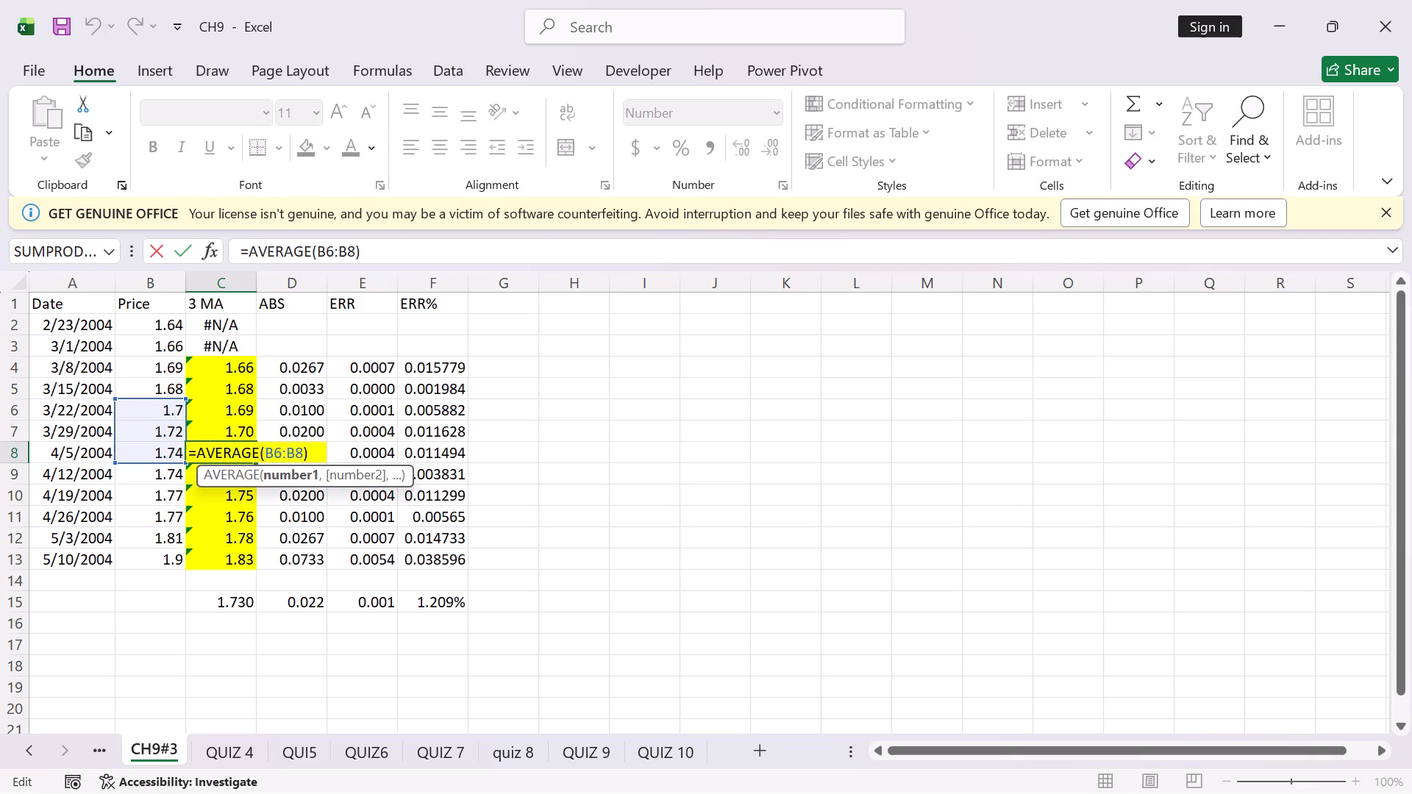
left_click(304, 453)
key("BackSpace")
key("8")
key("Return")
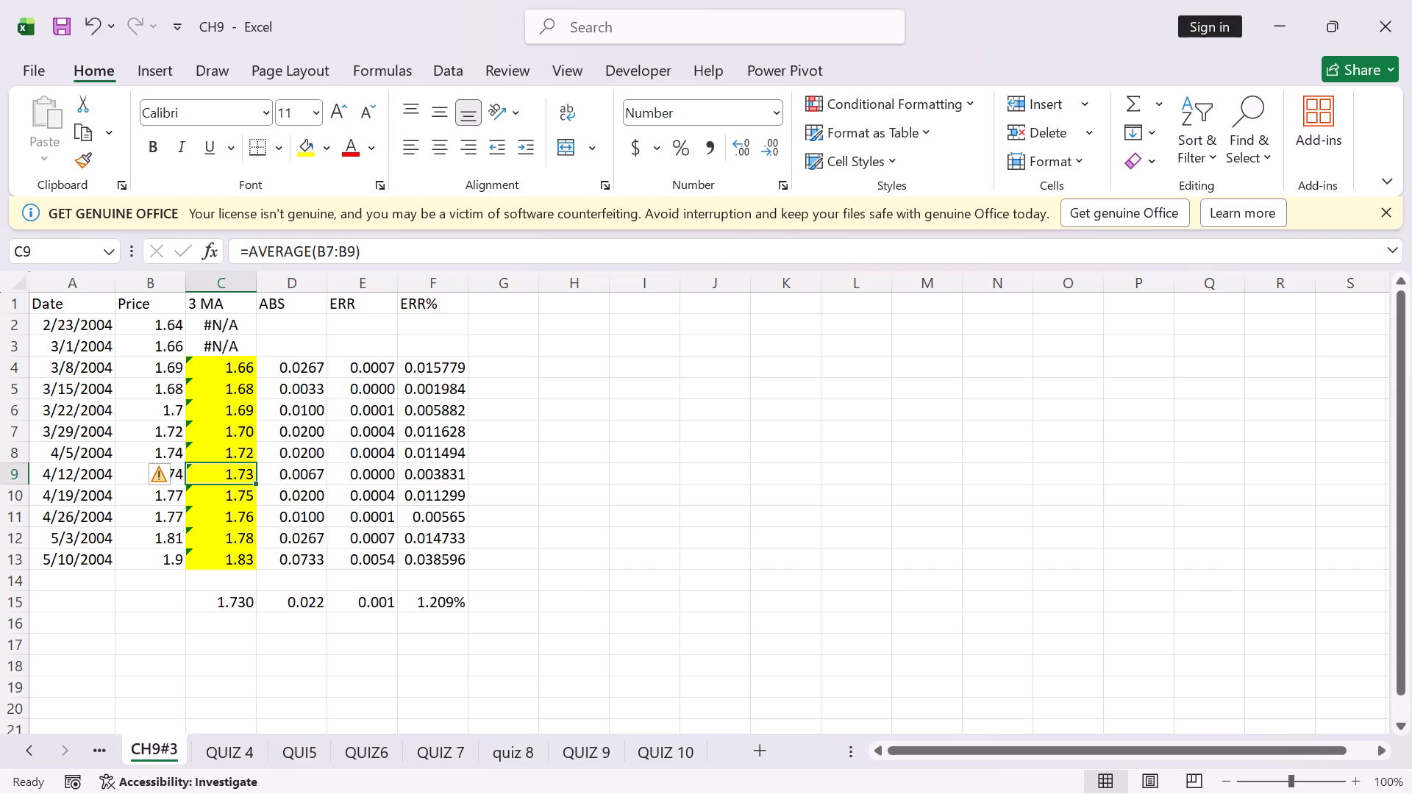
Re-enter the 3 MA formula in cell C10 as =AVERAGE(B8:B10).
double_click(239, 493)
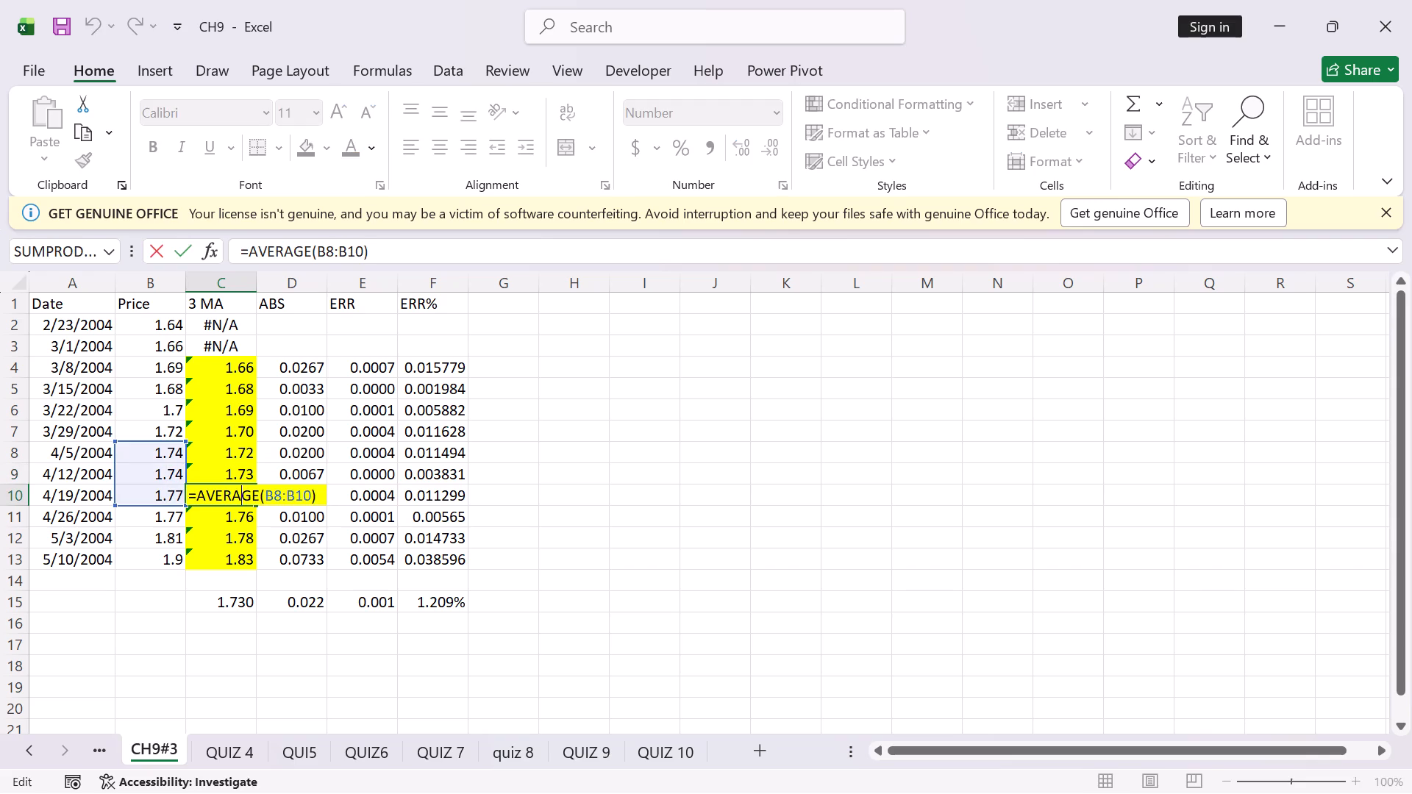
left_click(310, 490)
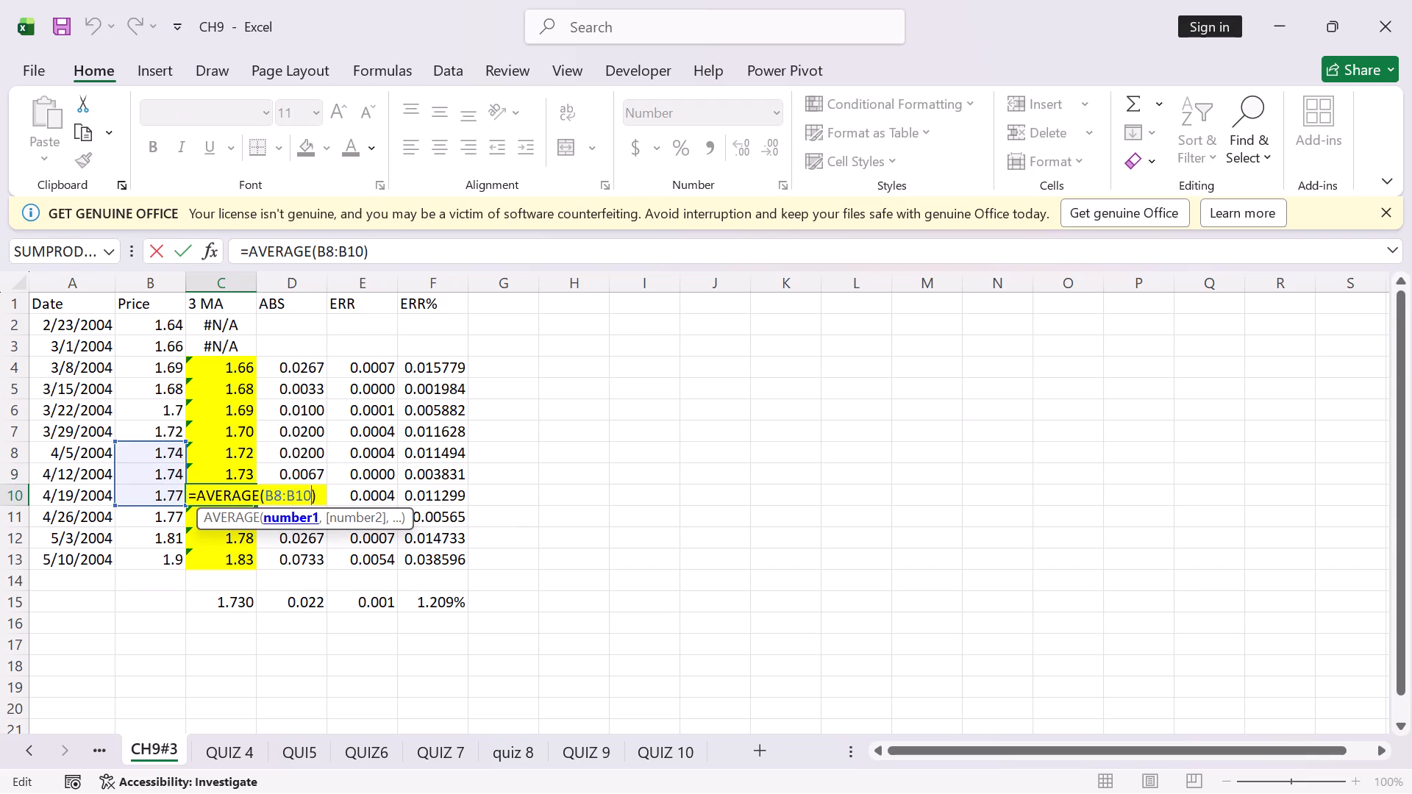
key("BackSpace")
key("0")
key("Return")
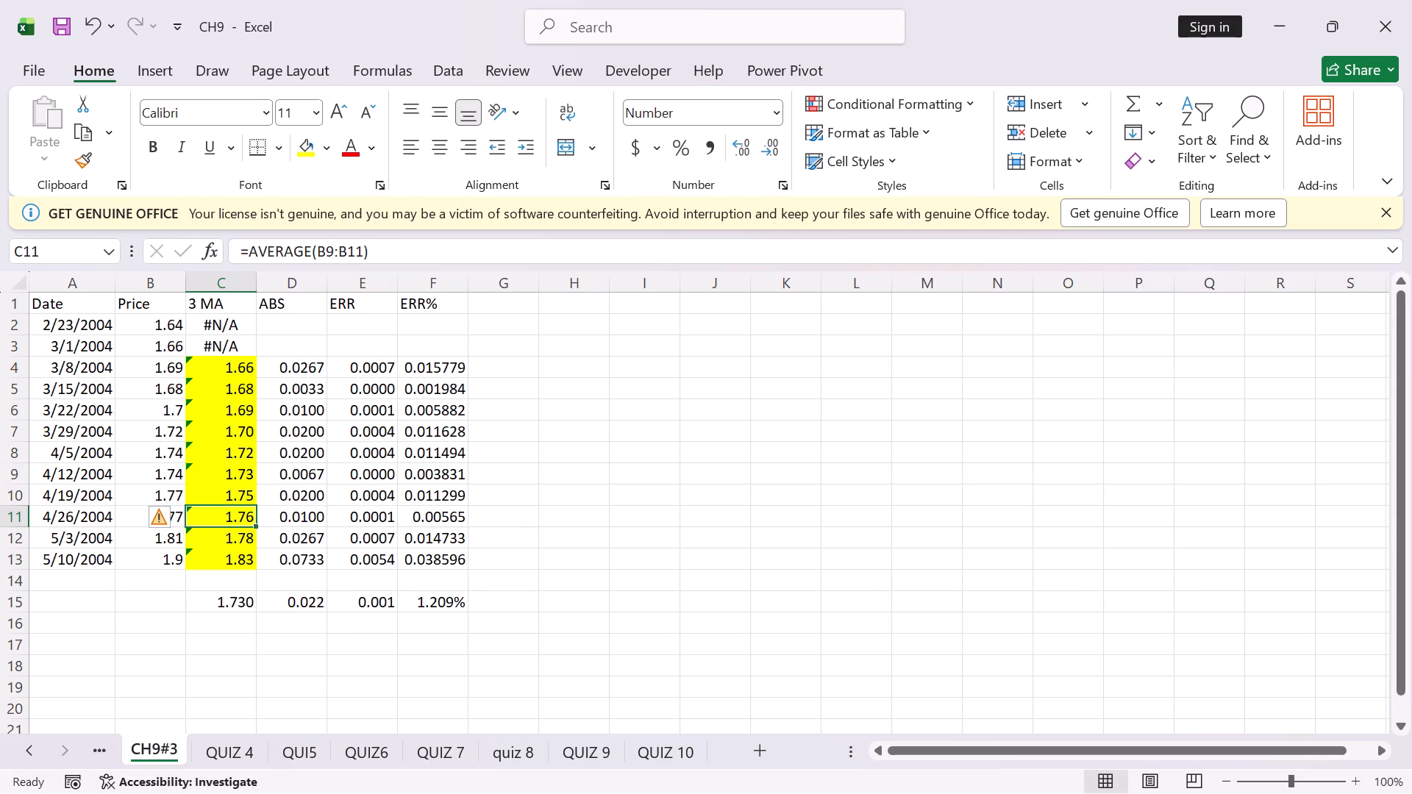
Re-enter the 3 MA formula in cell C9 as =AVERAGE(B7:B9).
left_click(241, 488)
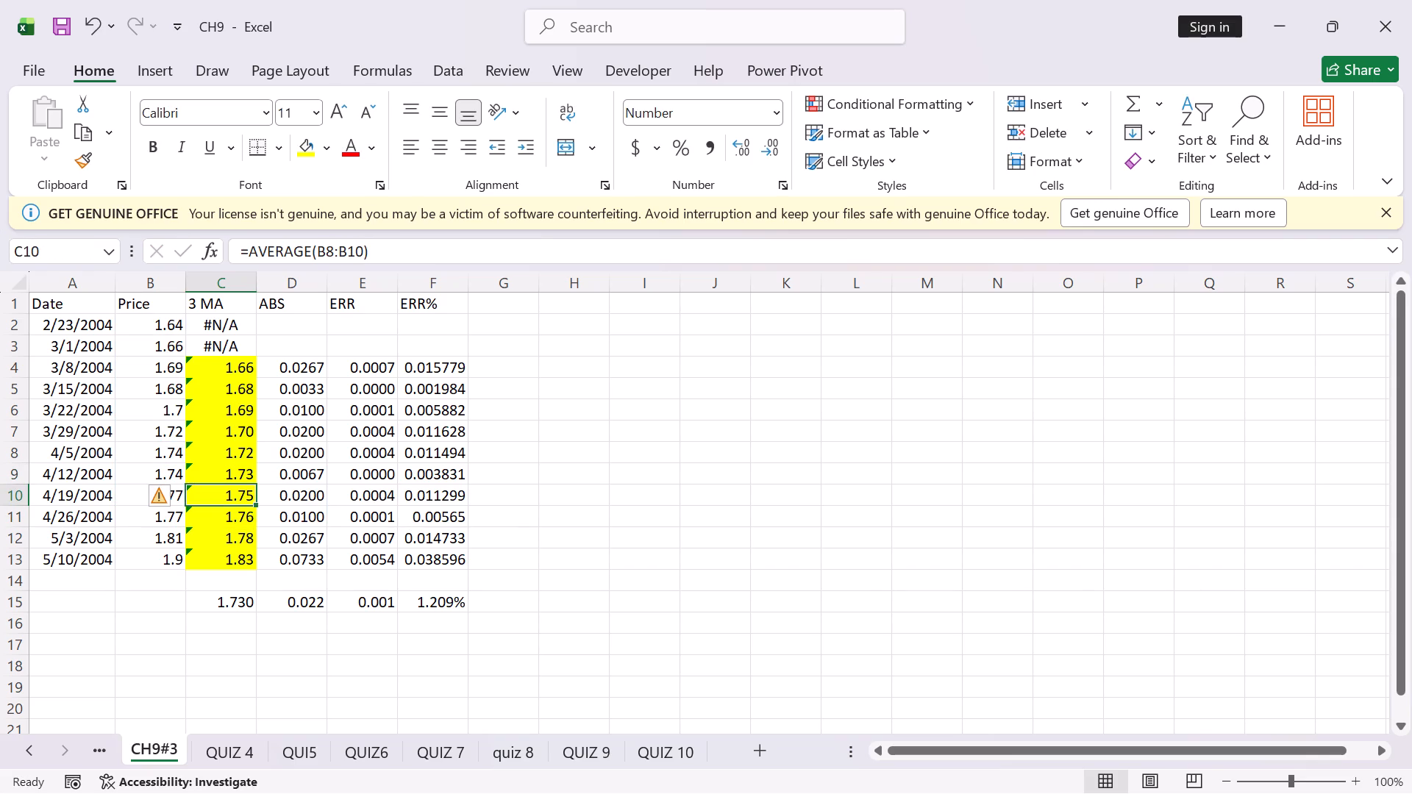
double_click(240, 478)
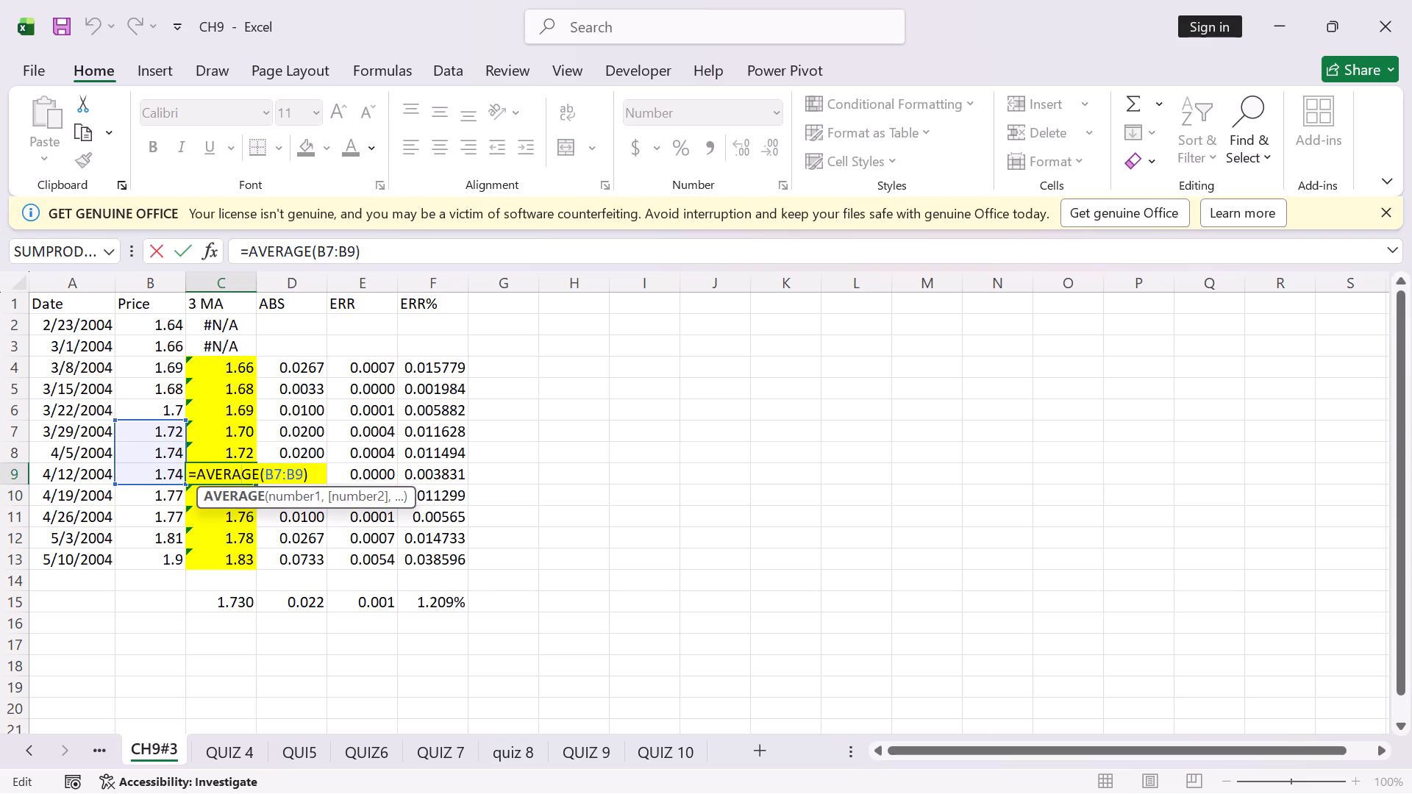
left_click(299, 476)
key("BackSpace")
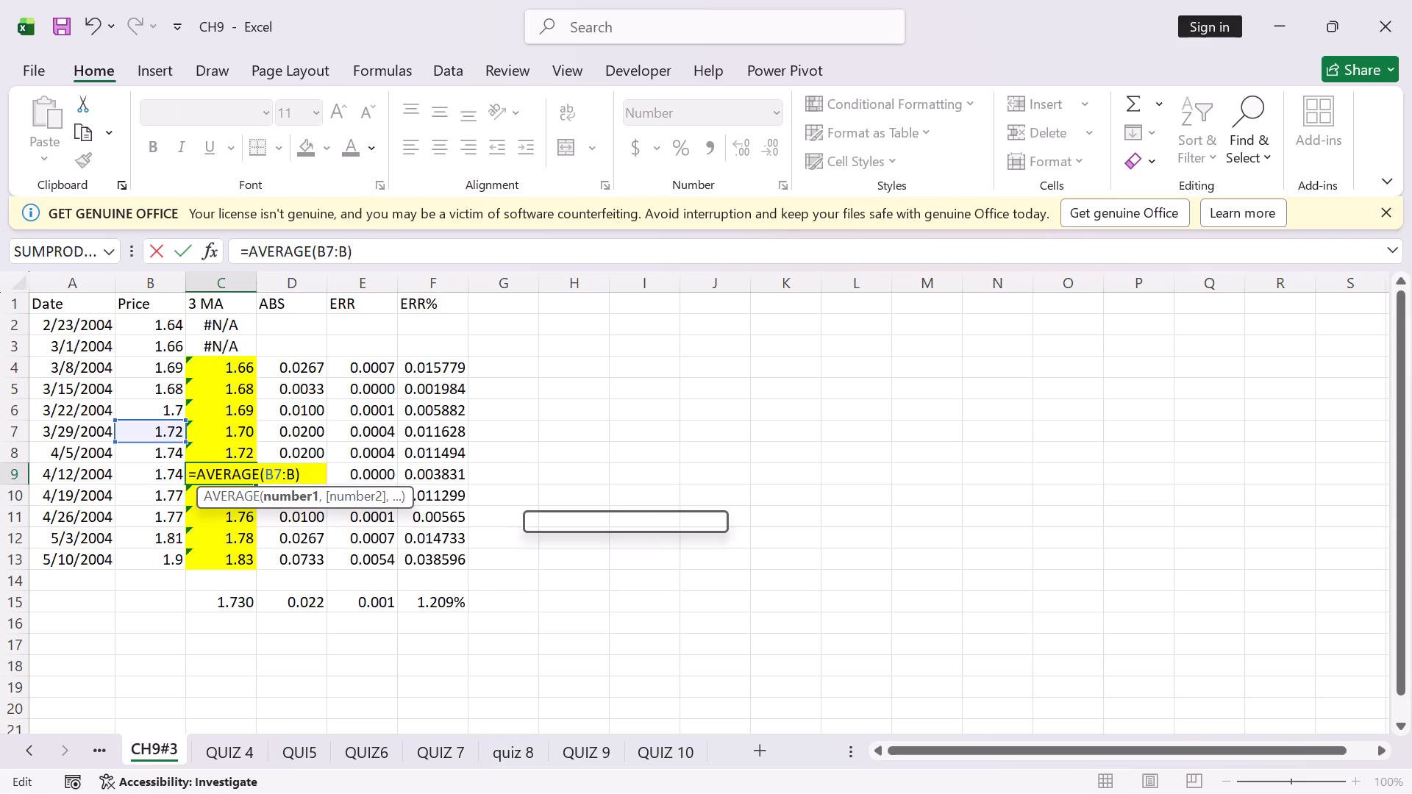
key("9")
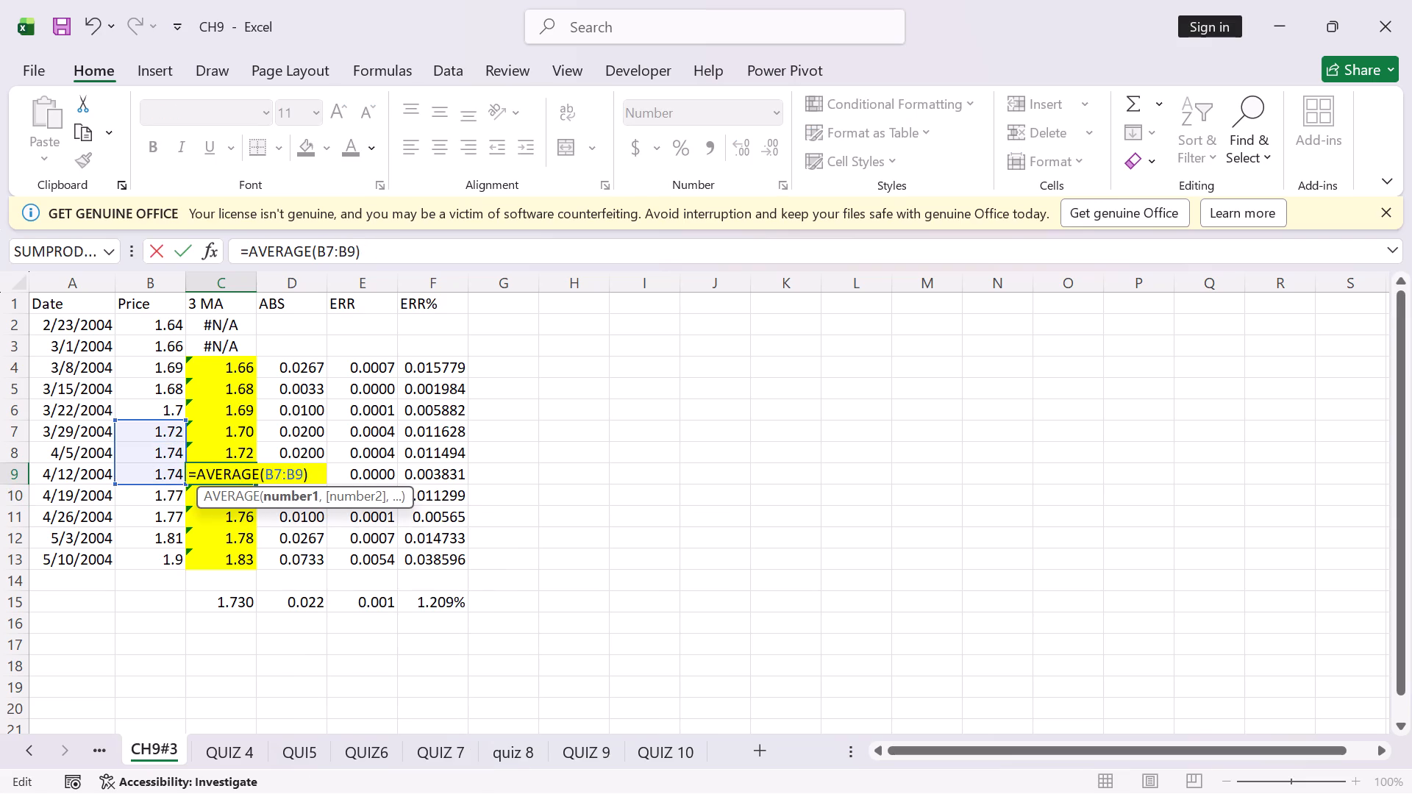
key("Return")
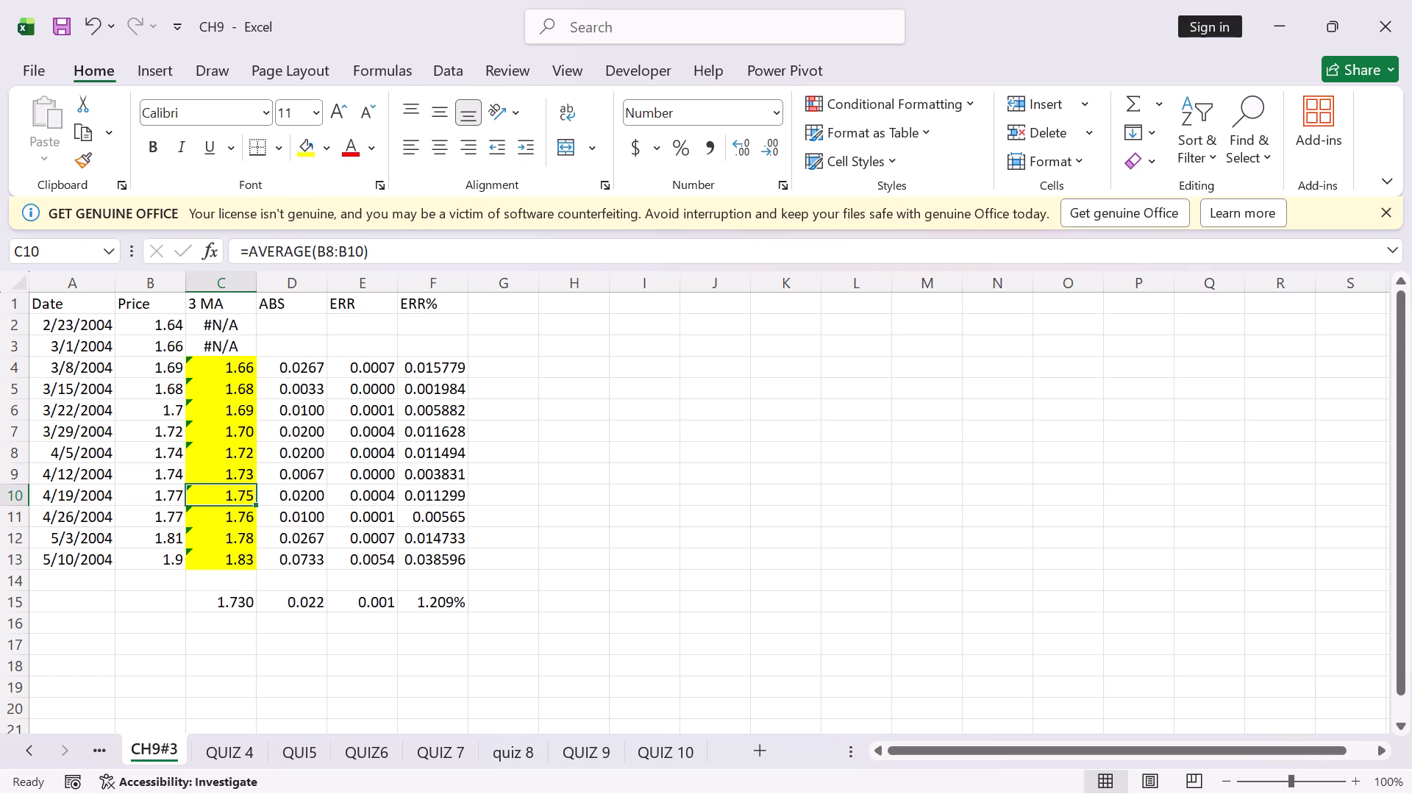
Re-enter the 3 MA formula in cell C11 as =AVERAGE(B9:B11).
double_click(232, 510)
left_click(310, 512)
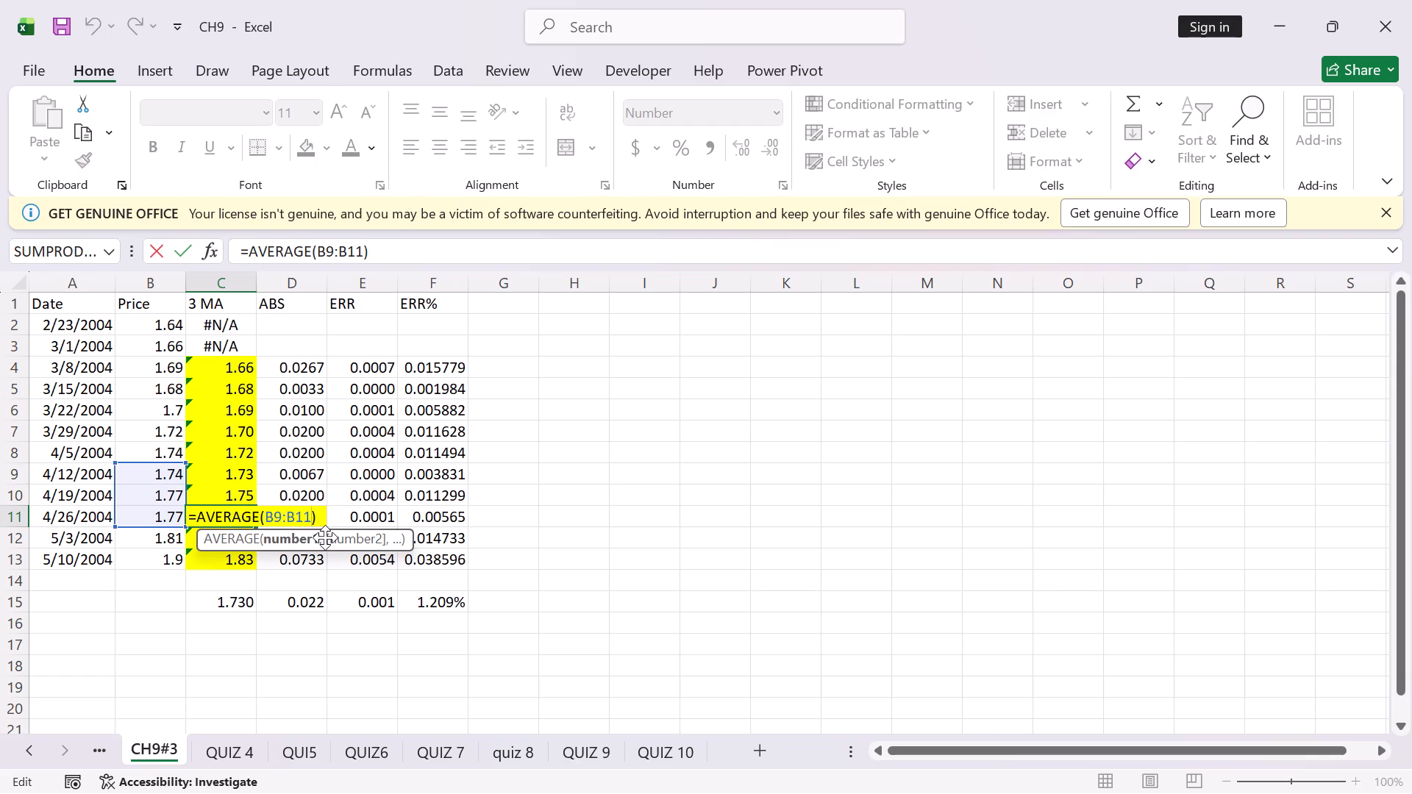
key("BackSpace")
key("1")
key("Return")
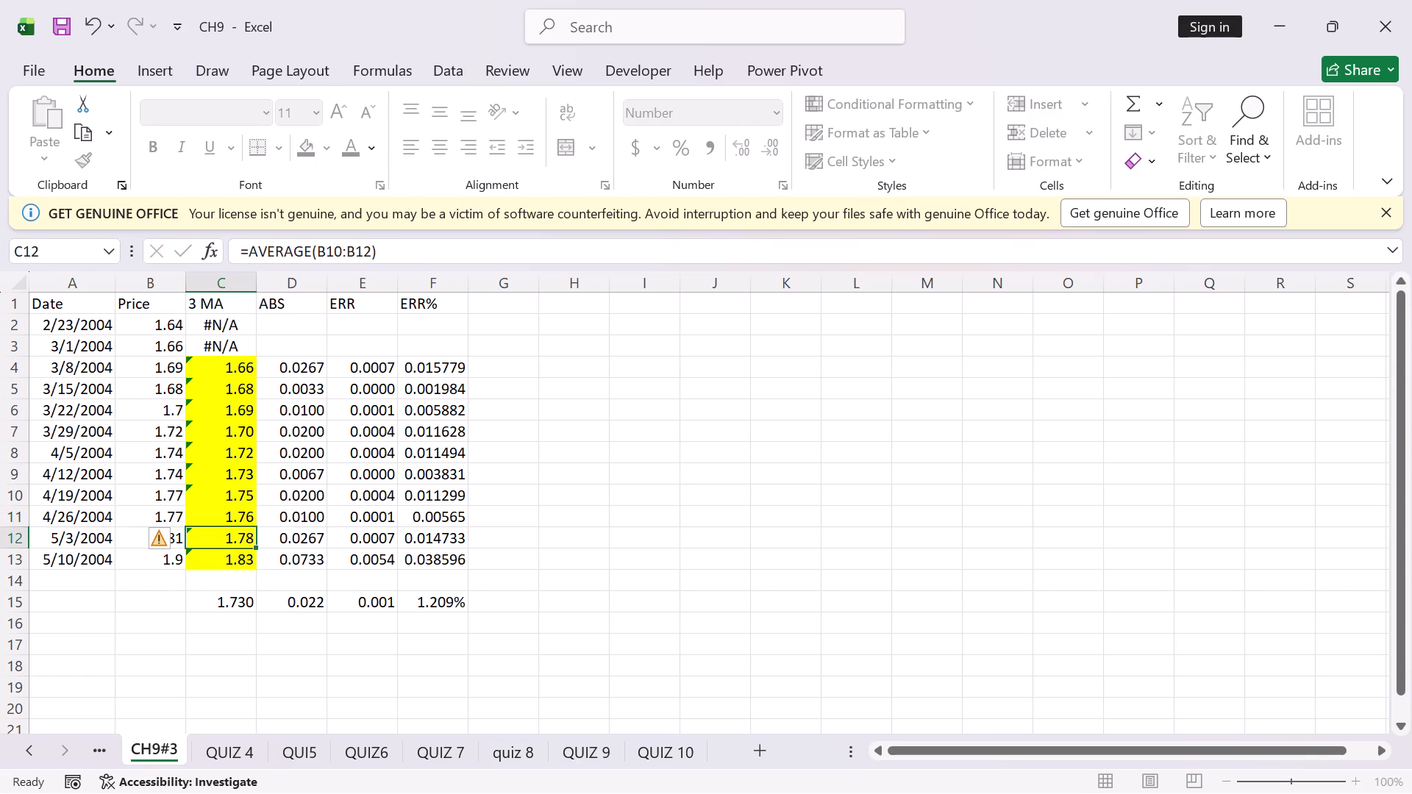
Re-enter the 3 MA formula in cell C13 as =AVERAGE(B11:B13).
double_click(240, 566)
double_click(243, 560)
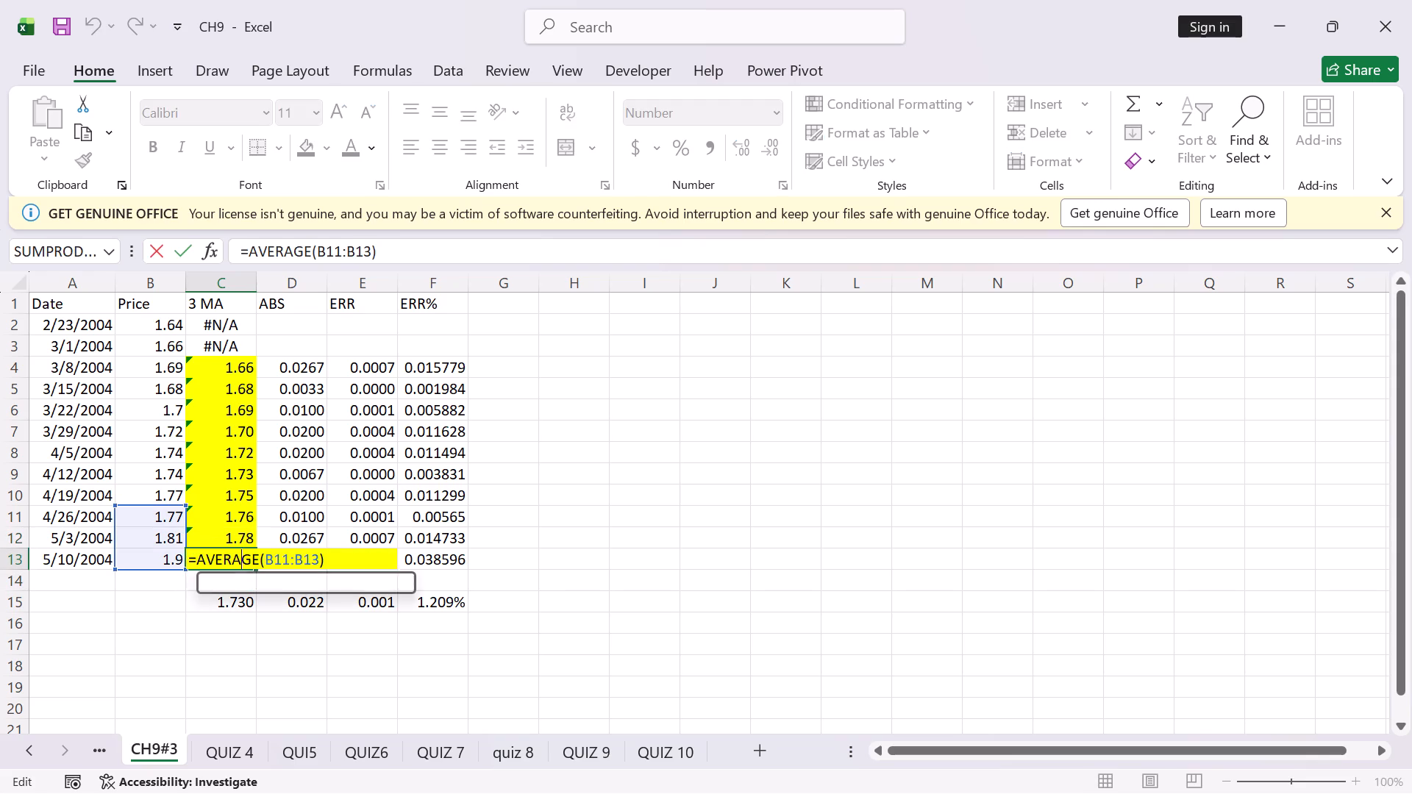
left_click(320, 559)
key("BackSpace")
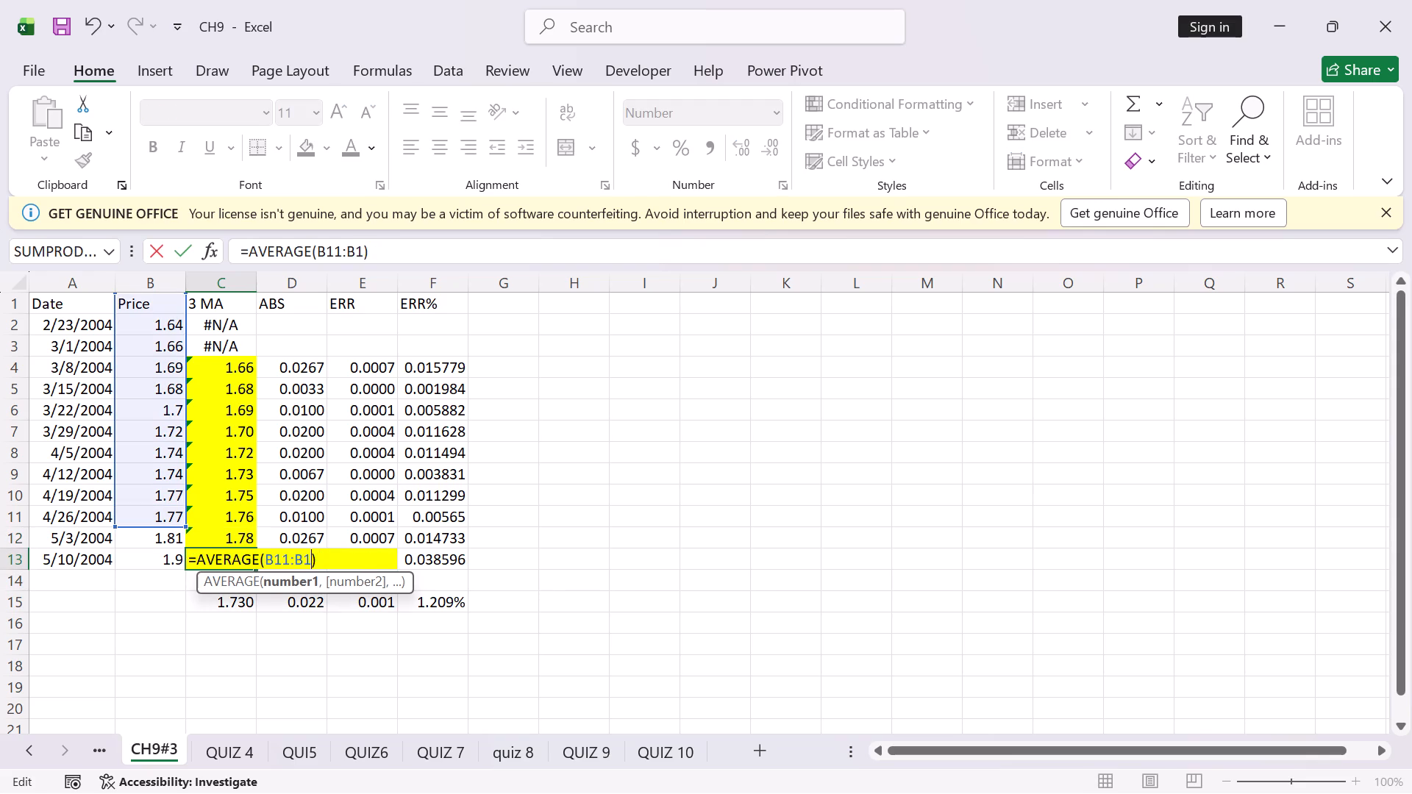
key("3")
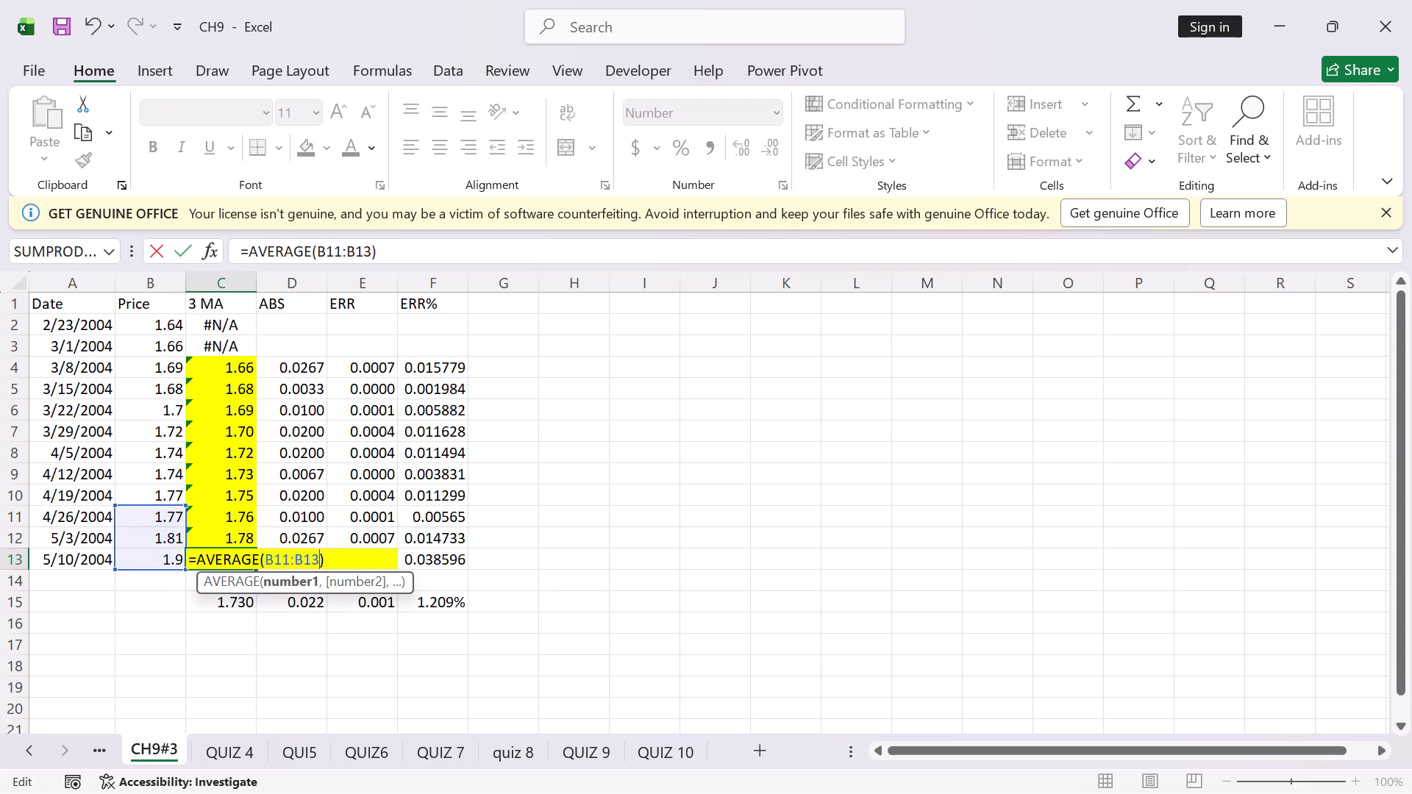
key("Return")
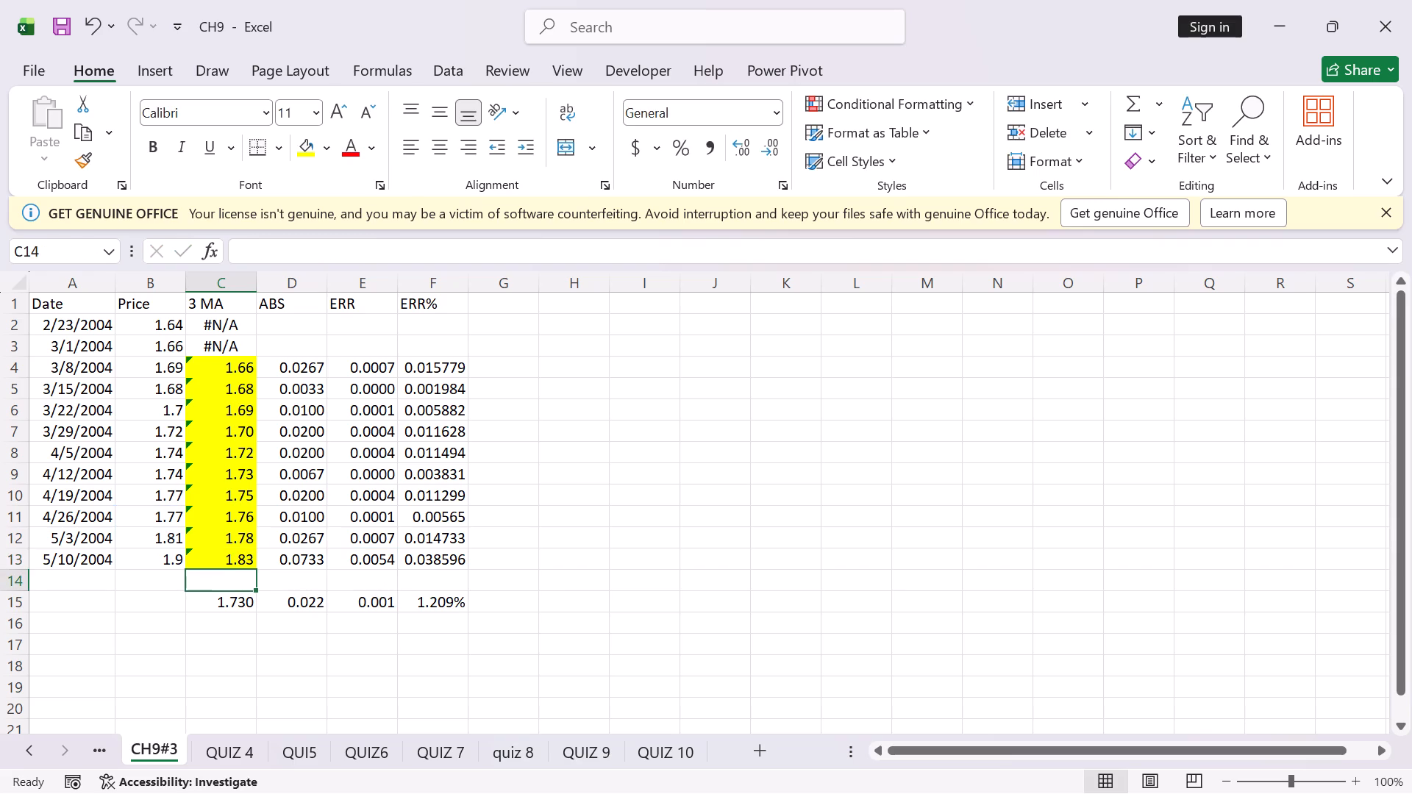
Re-enter the absolute error formula in cell D13 as =ABS(B13-C13).
double_click(304, 557)
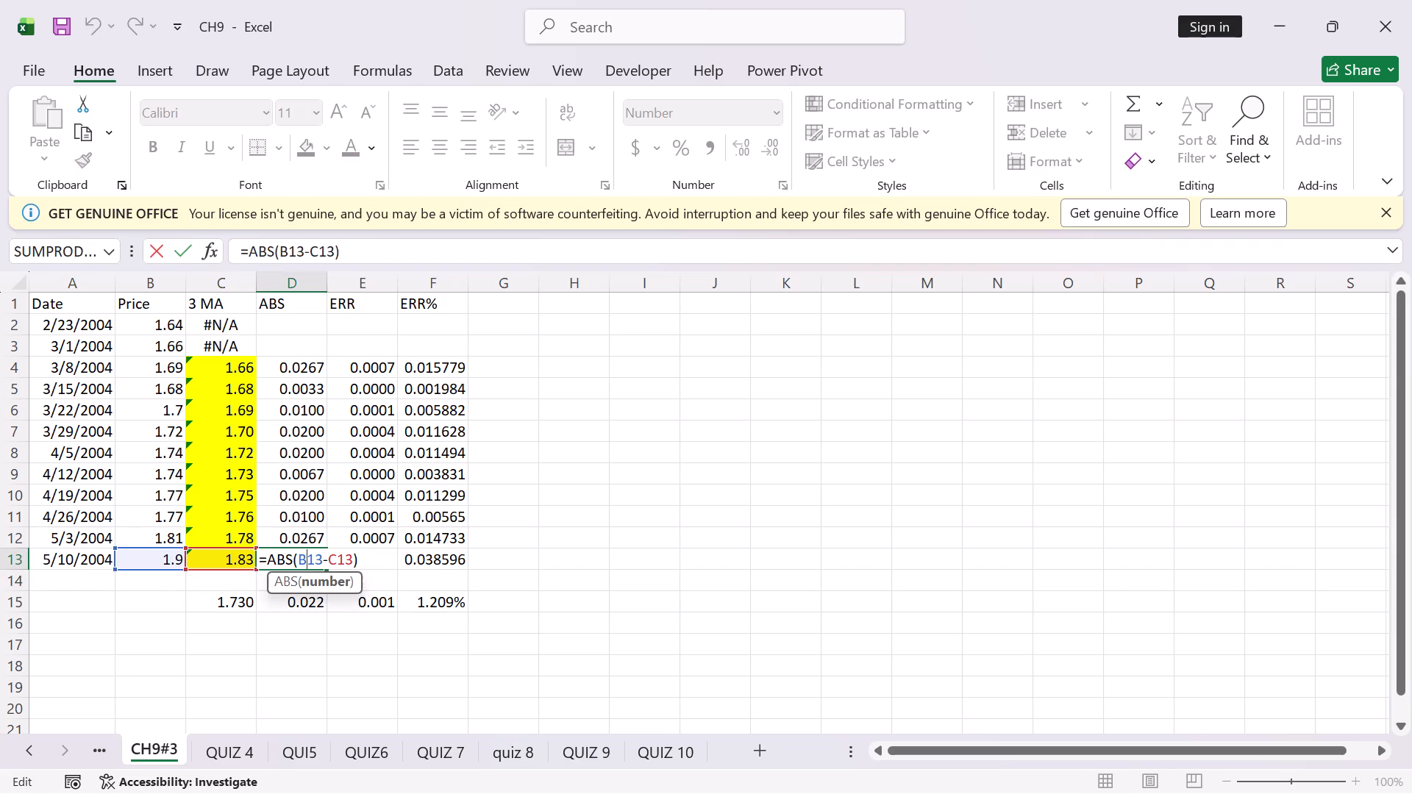
left_click(351, 559)
key("BackSpace")
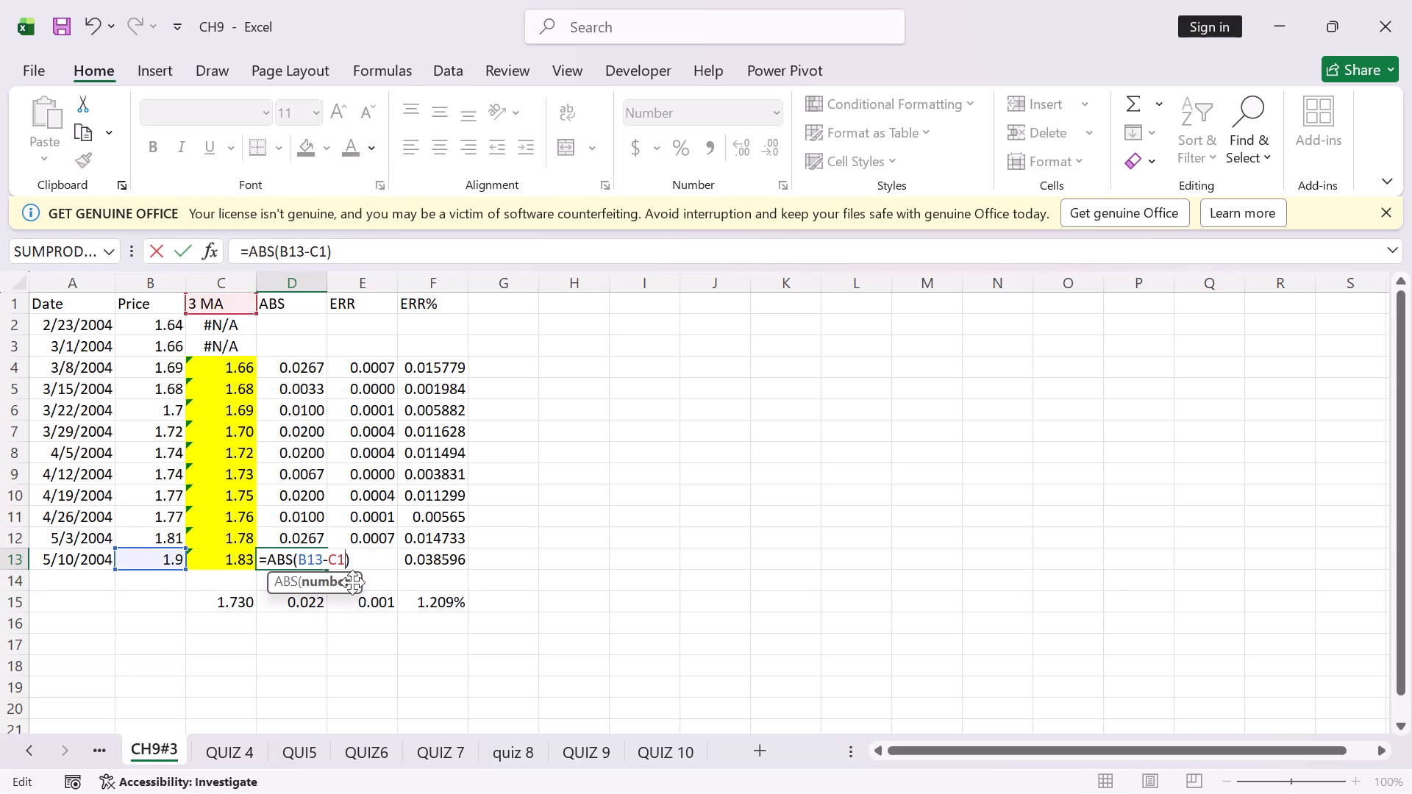
key("3")
key("Return")
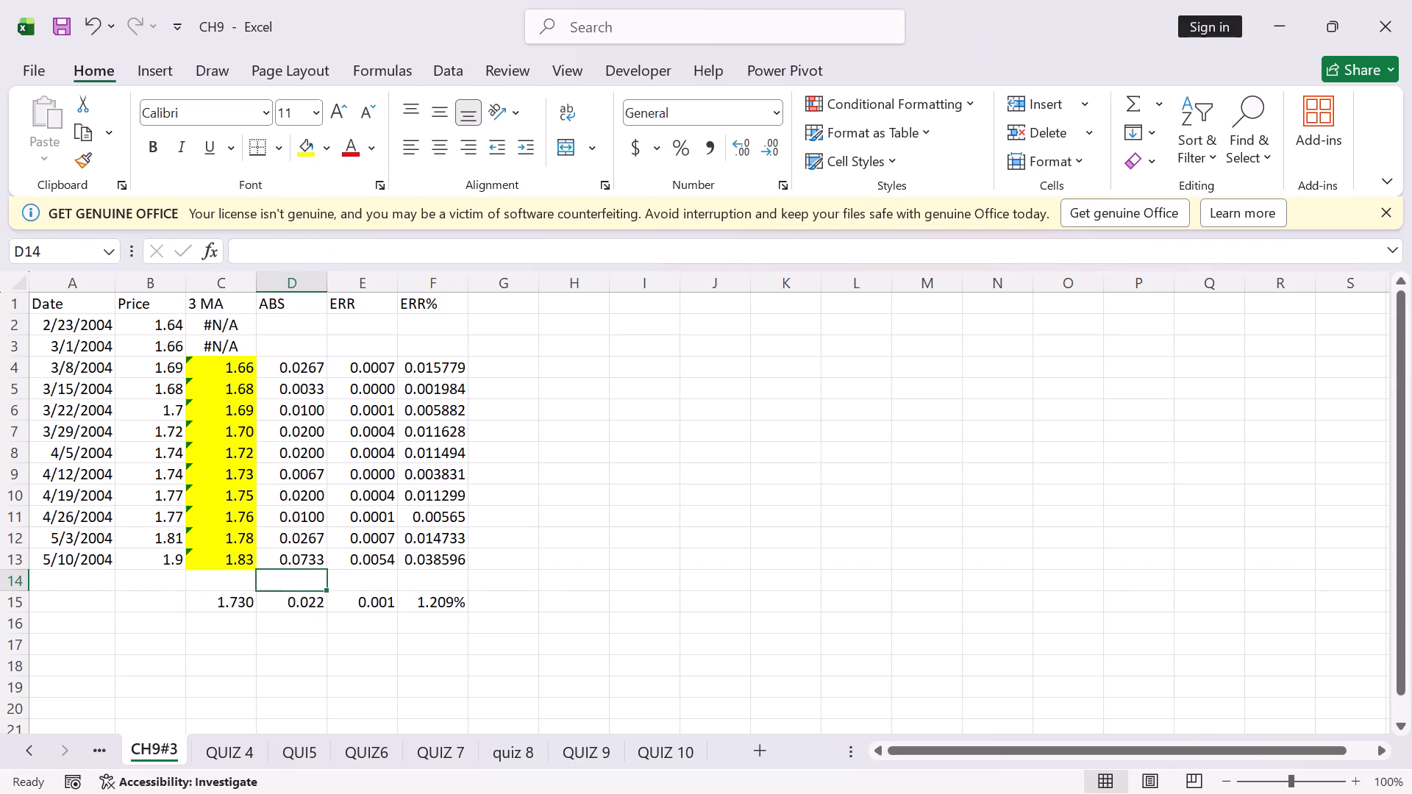
Inspect the ERR formulas in cells E13, E4 and E5 in edit mode, re-entering each one as it stands.
double_click(363, 551)
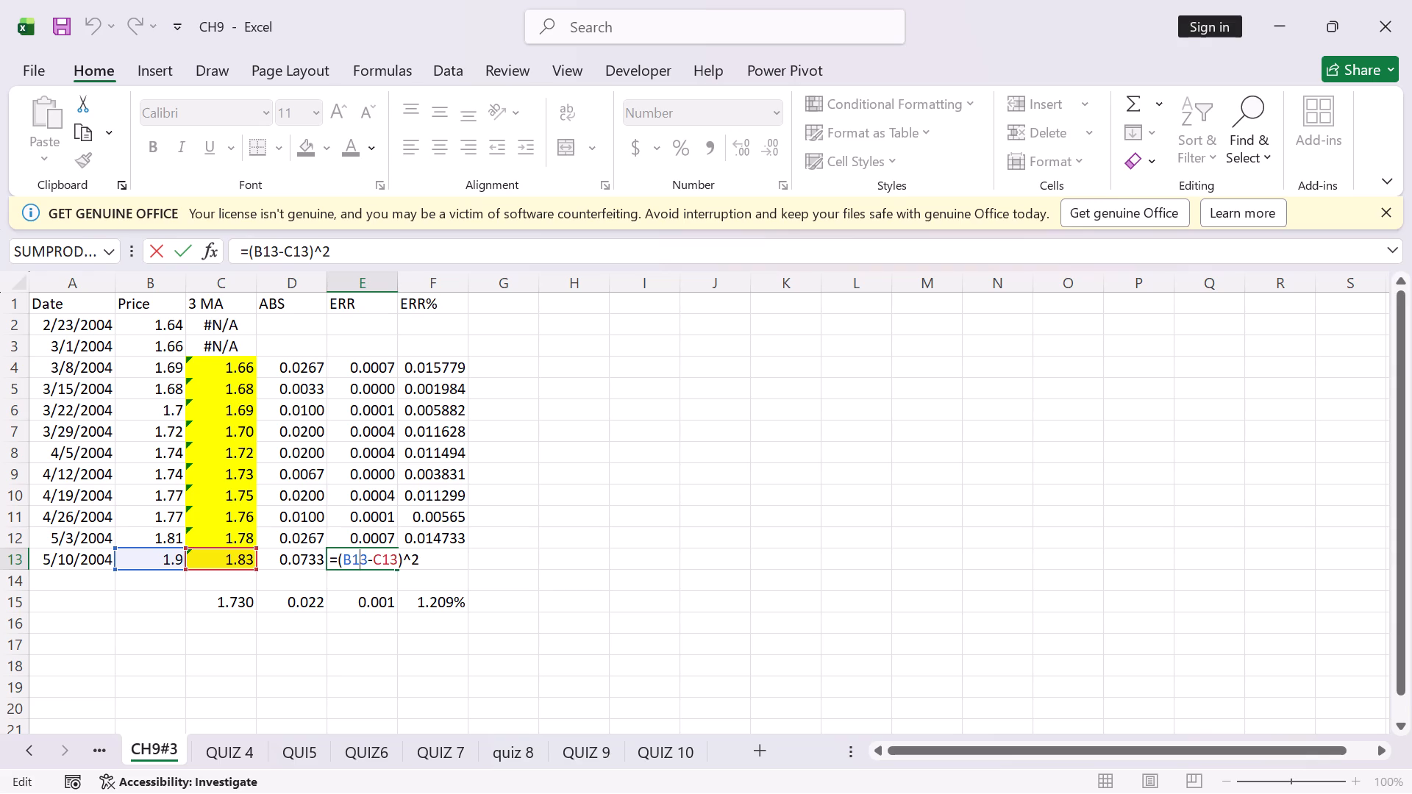
left_click(179, 248)
double_click(379, 366)
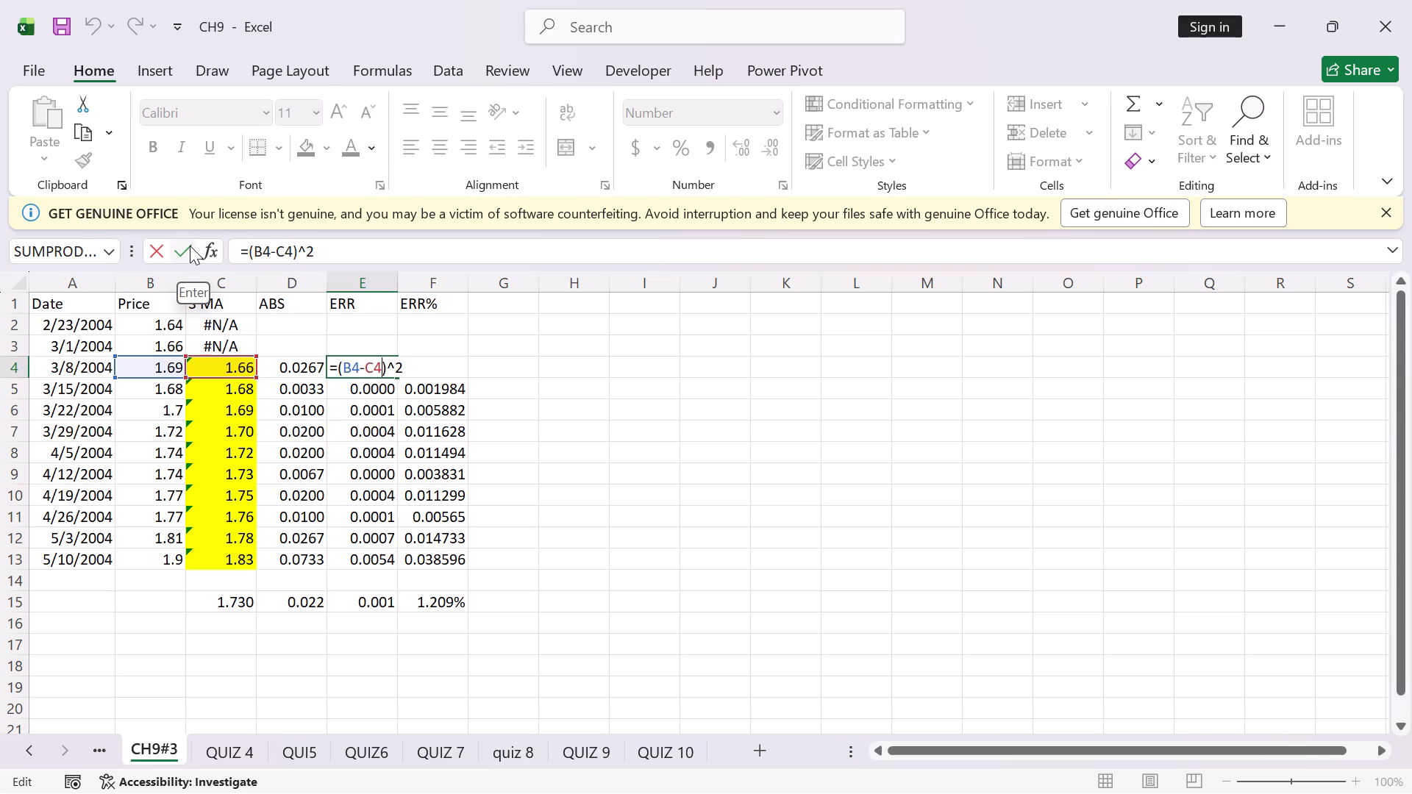
left_click(190, 246)
double_click(379, 393)
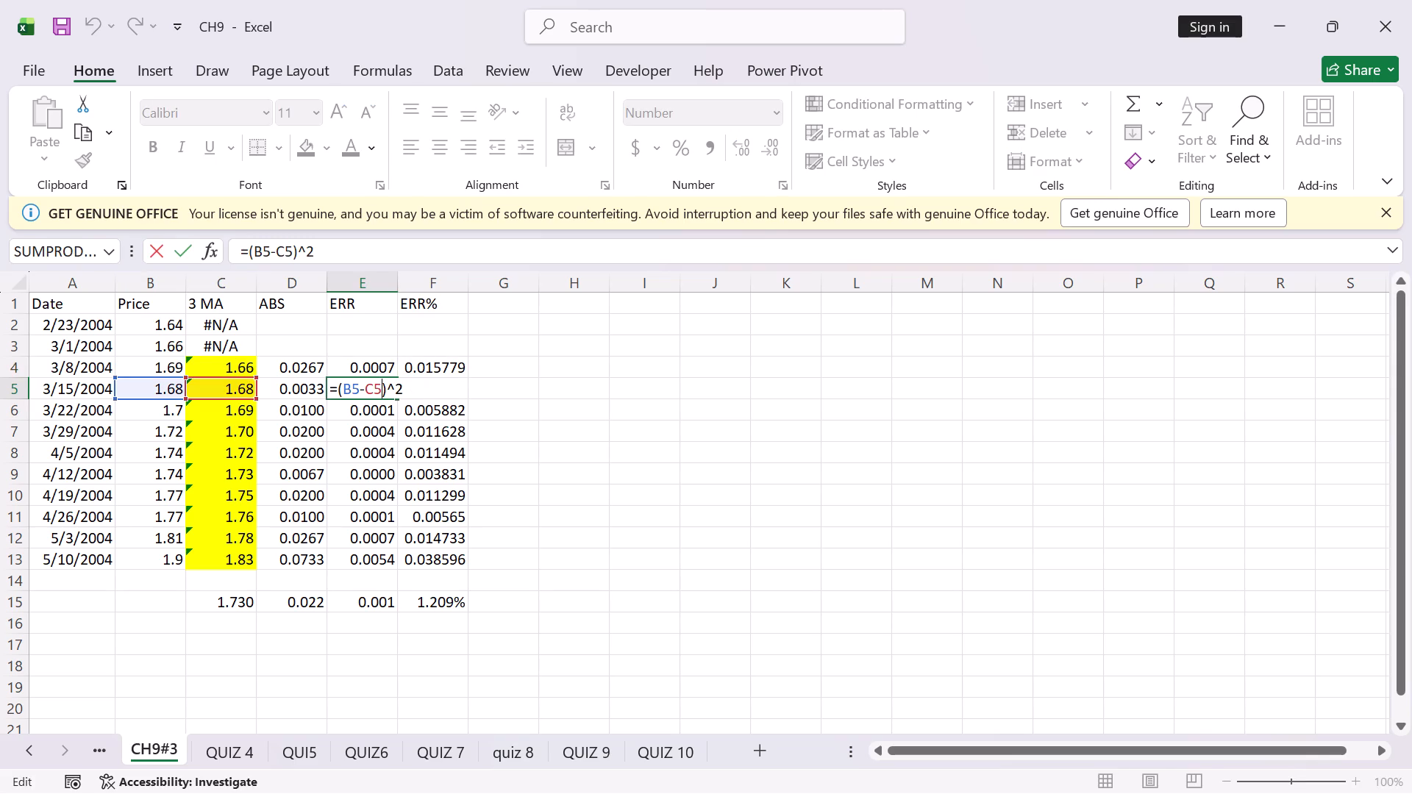
left_click(180, 251)
Inspect the ABS formulas in cells D4 through D8 one by one in edit mode, re-entering each as it stands.
double_click(288, 371)
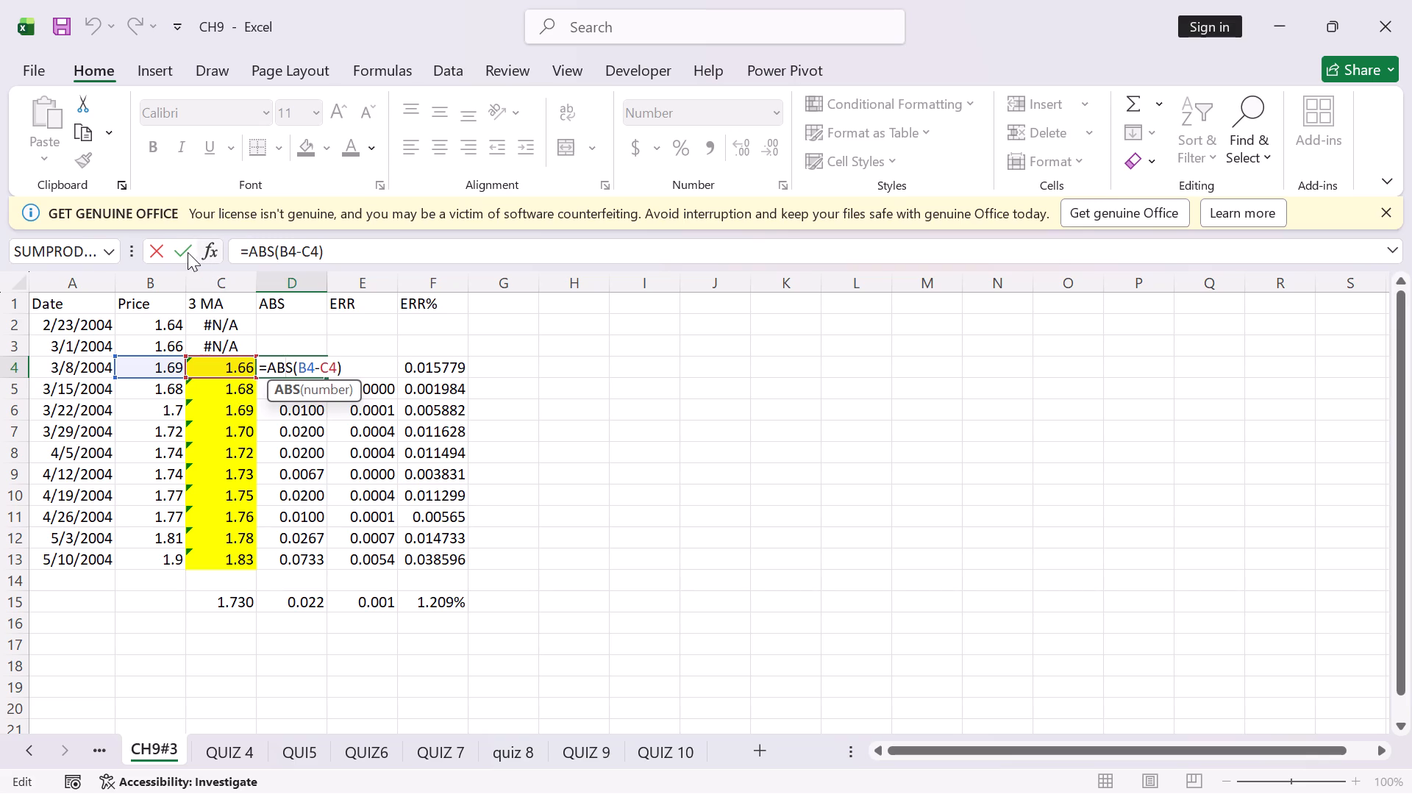
left_click(188, 251)
double_click(297, 394)
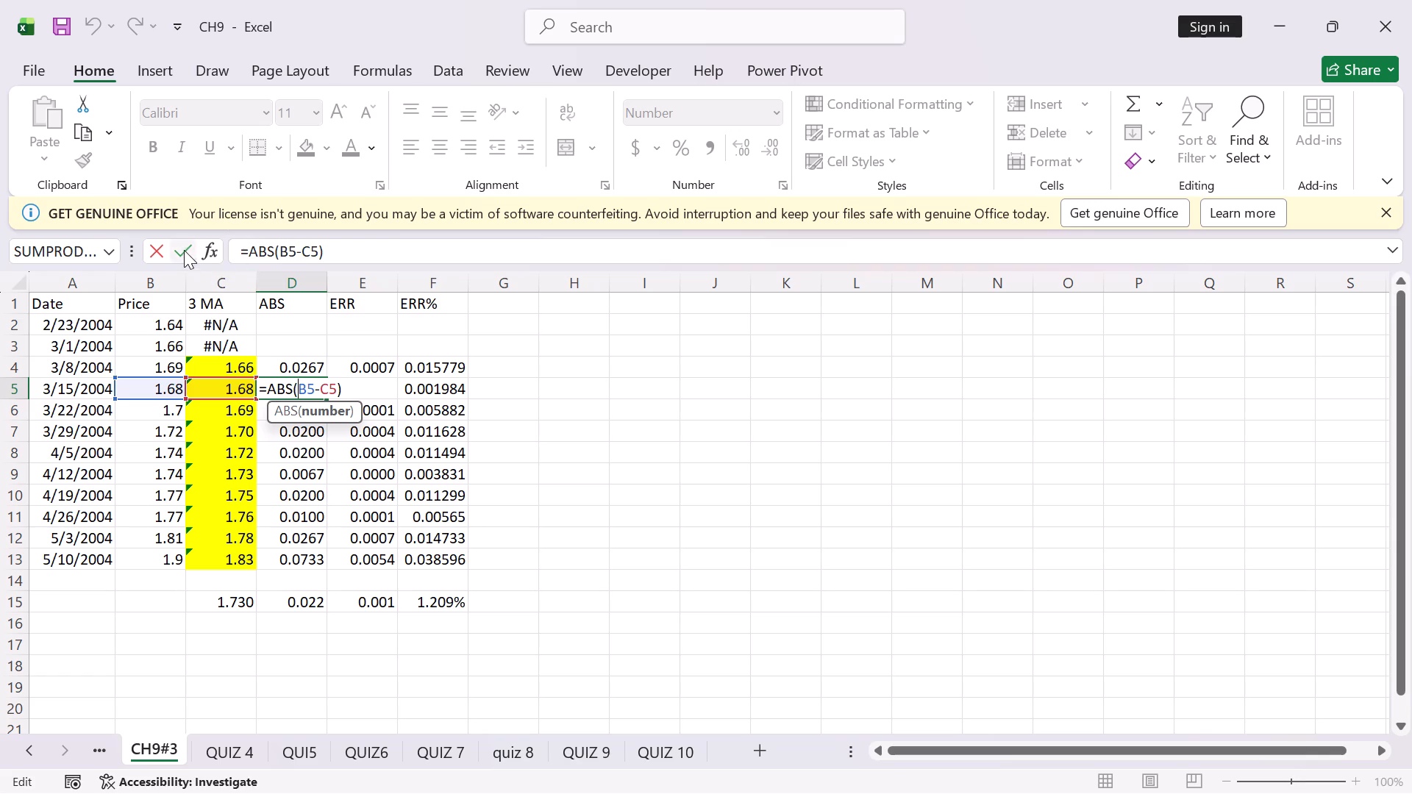
left_click(184, 250)
double_click(294, 413)
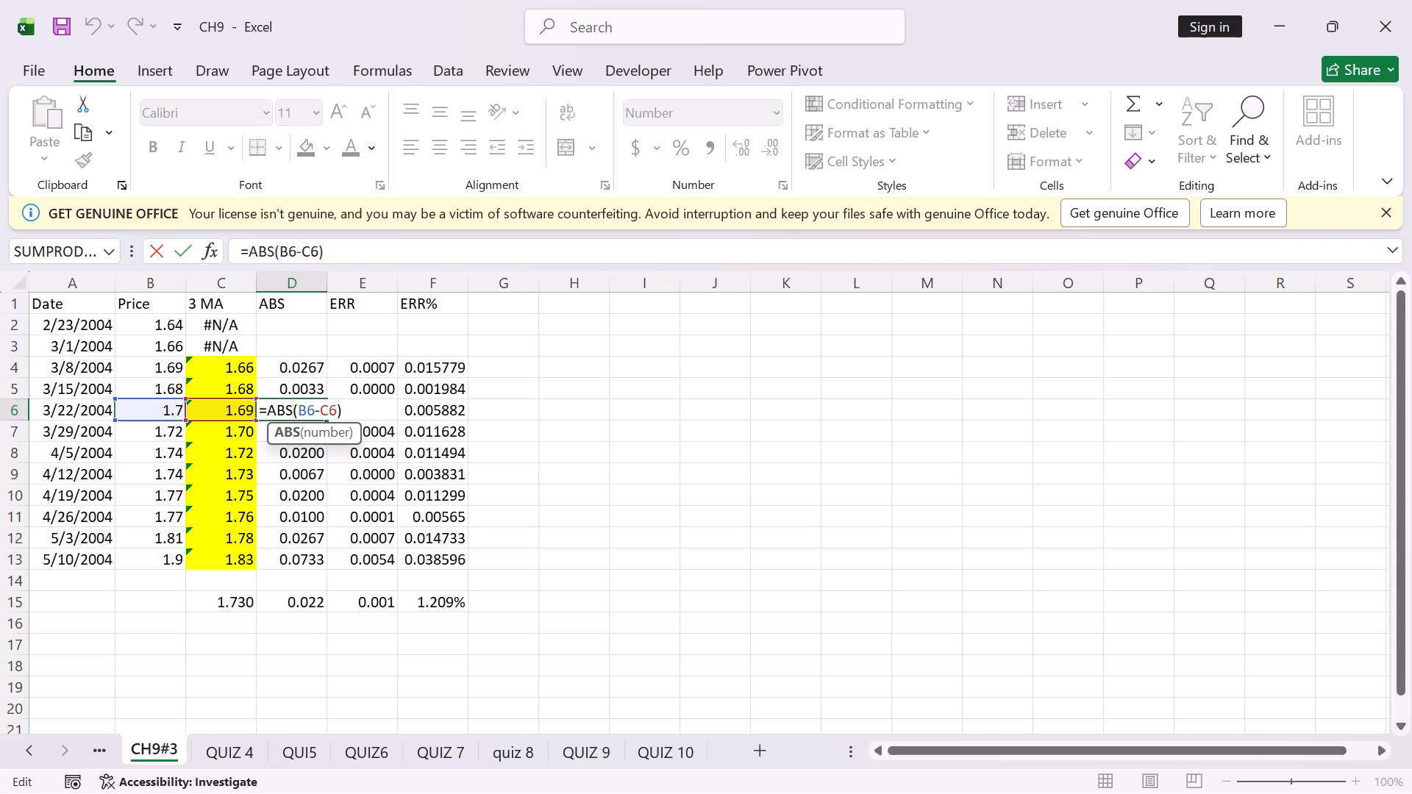
left_click(189, 250)
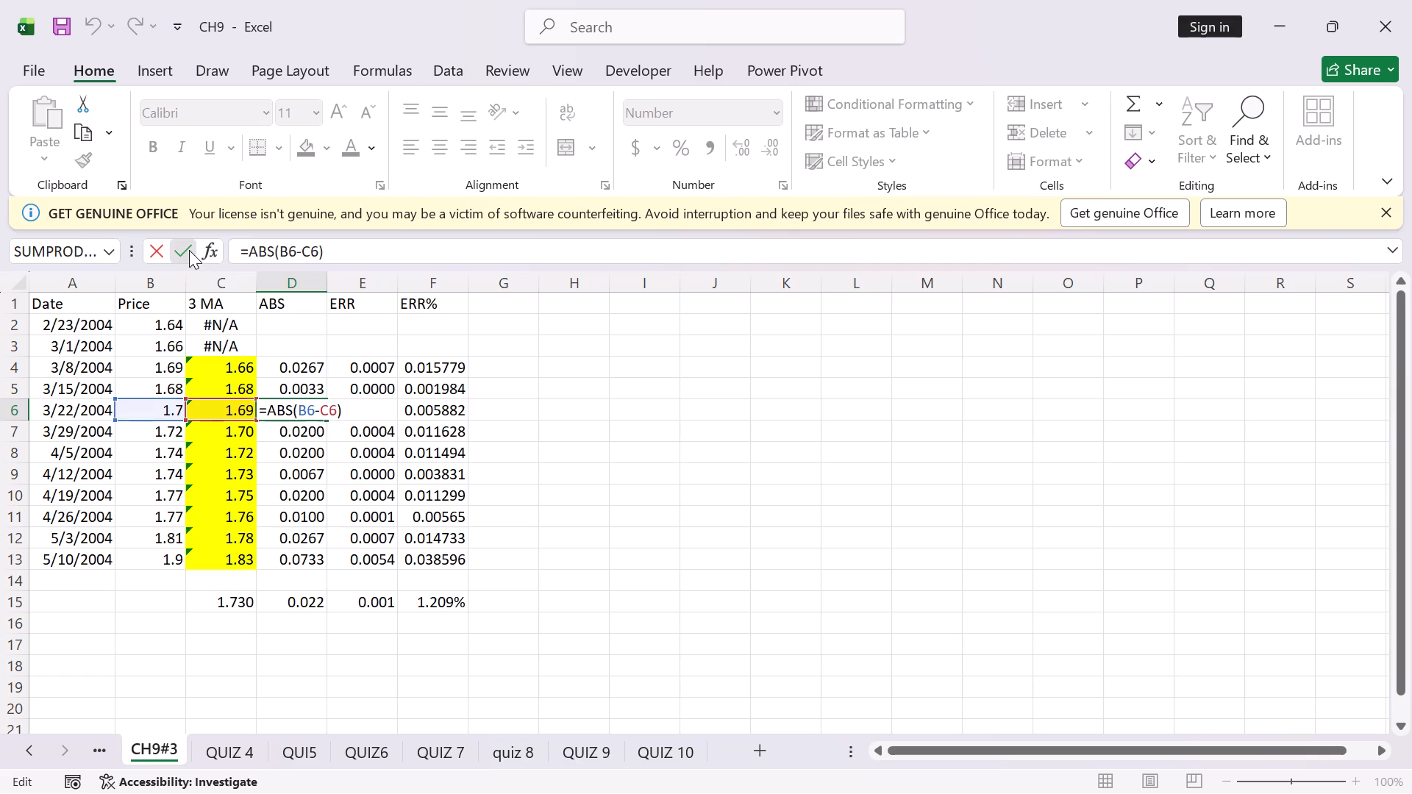
double_click(298, 440)
double_click(299, 429)
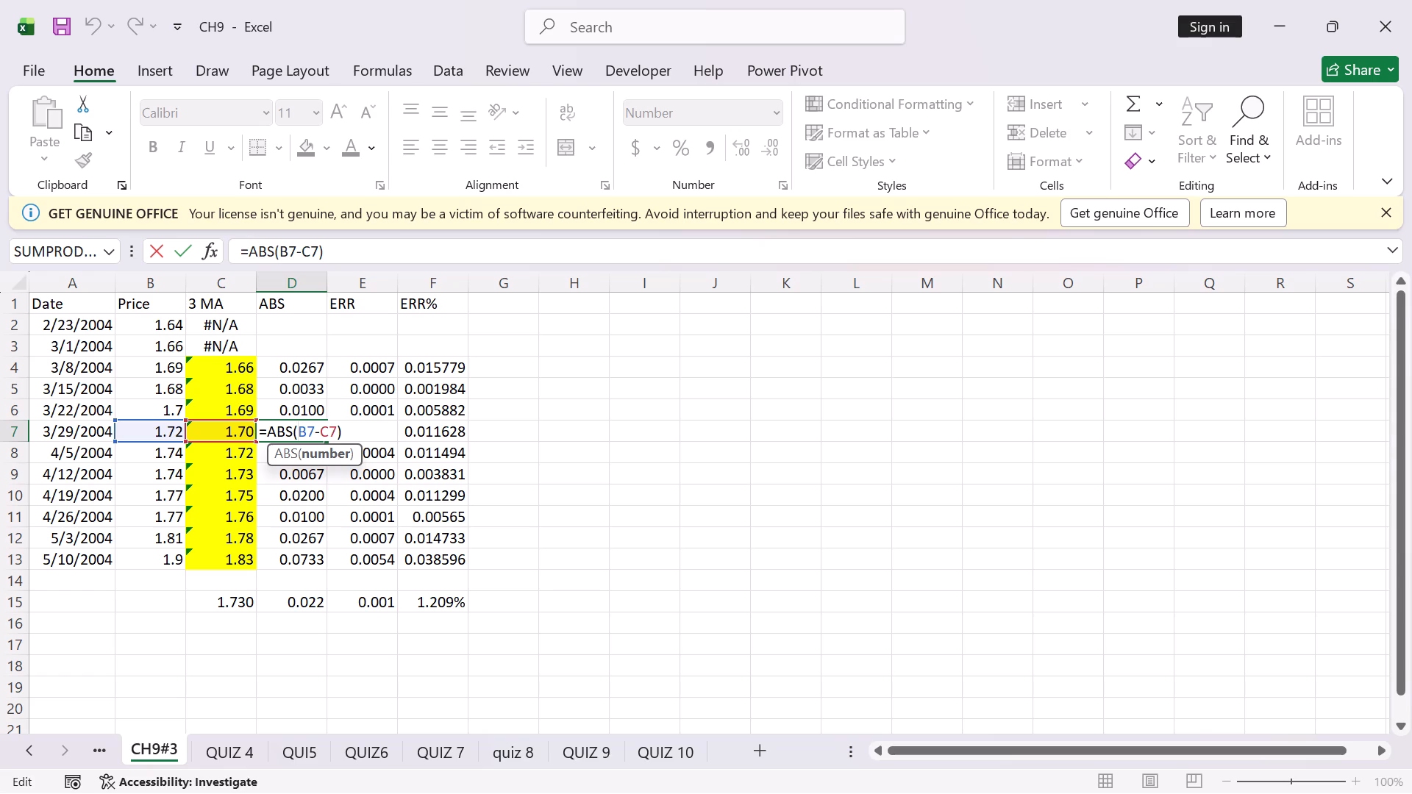
left_click(187, 246)
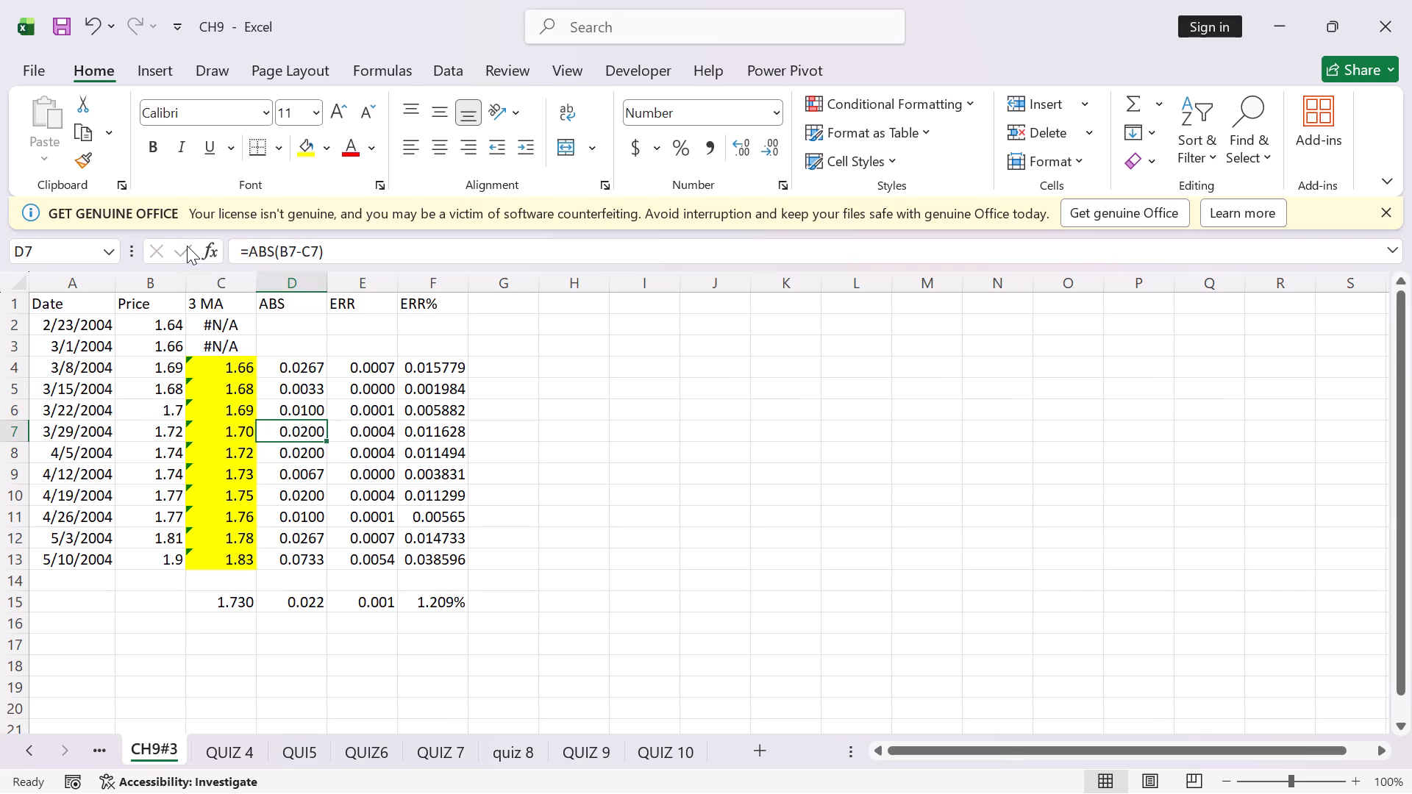
triple_click(306, 462)
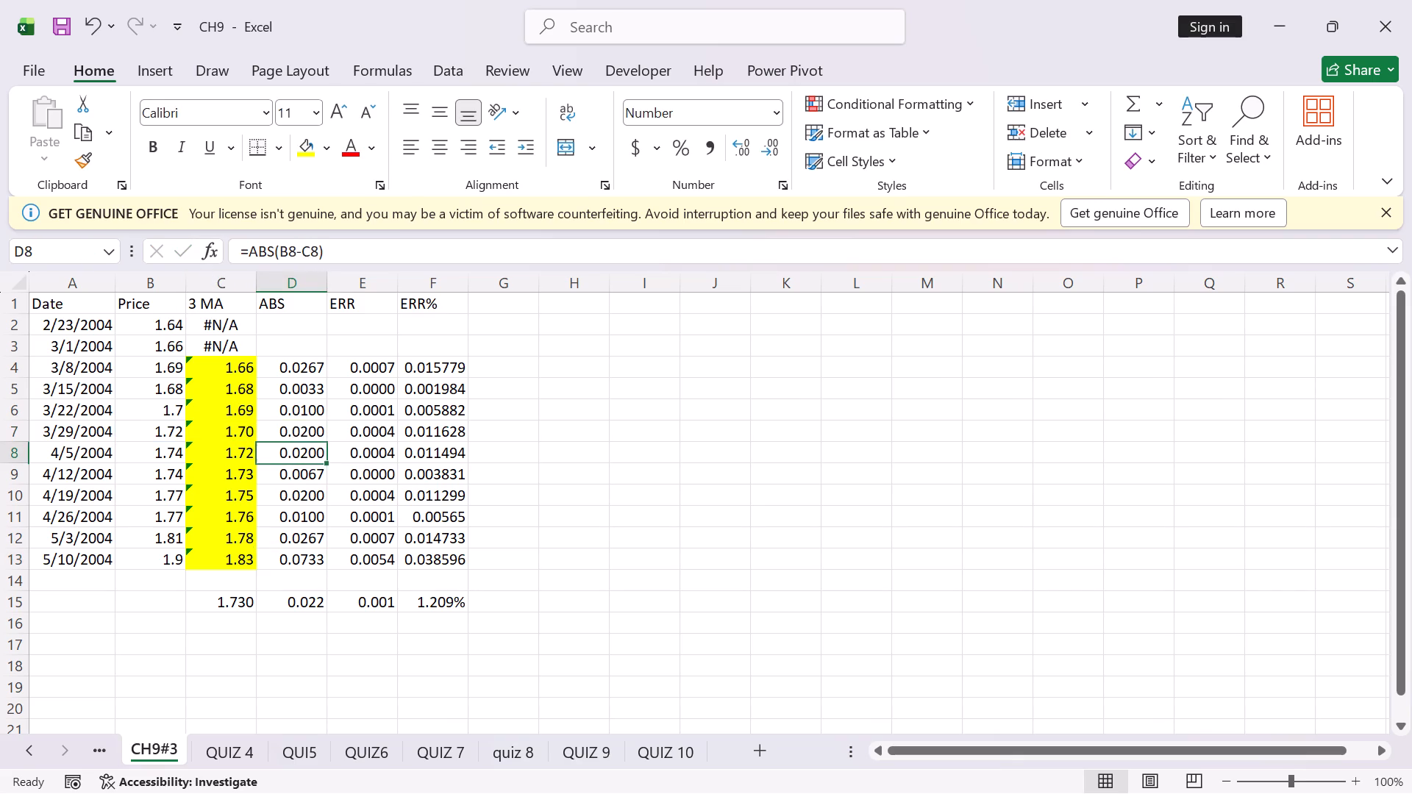
double_click(306, 462)
double_click(302, 456)
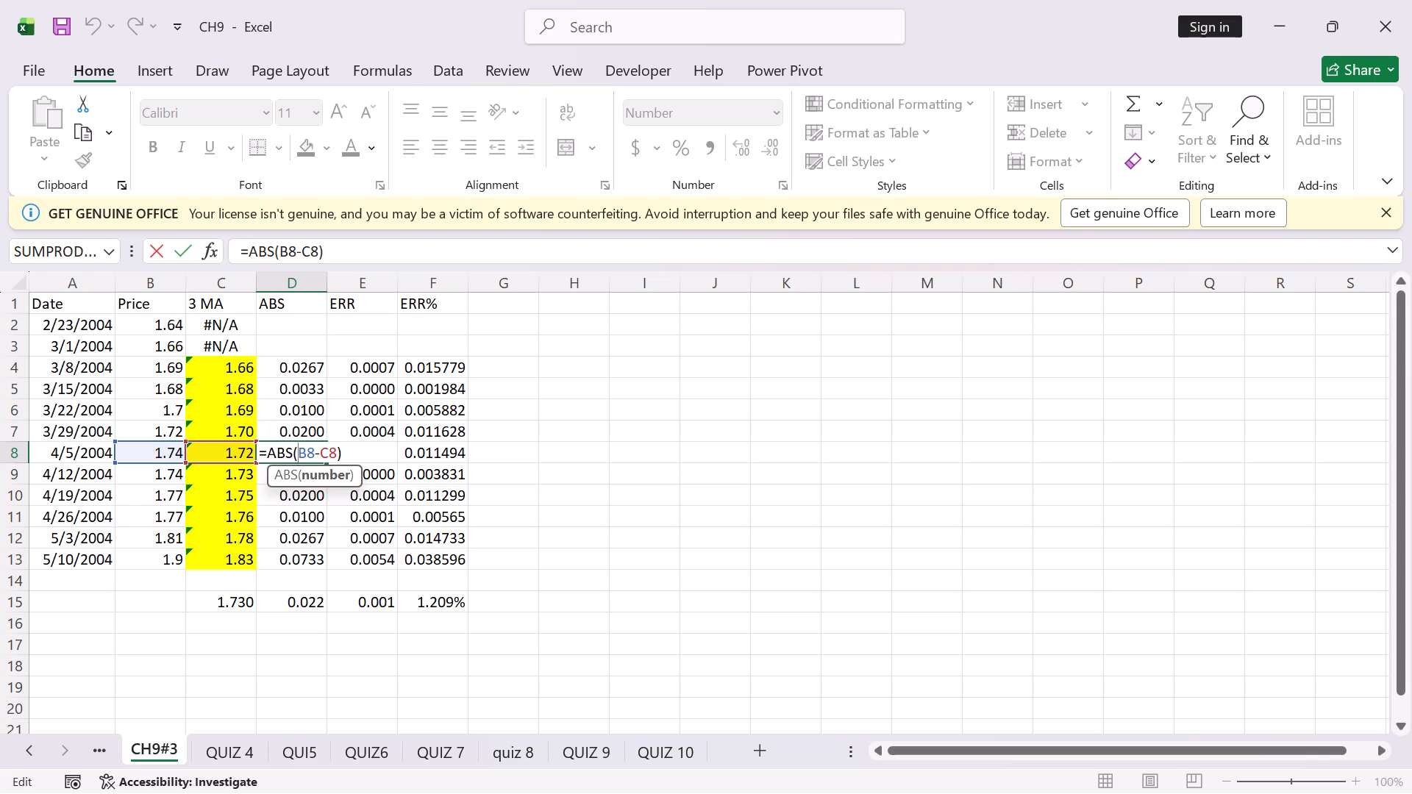
left_click(182, 249)
Inspect the ABS formulas in cells D9 through D13 one by one in edit mode, re-entering each as it stands.
double_click(304, 478)
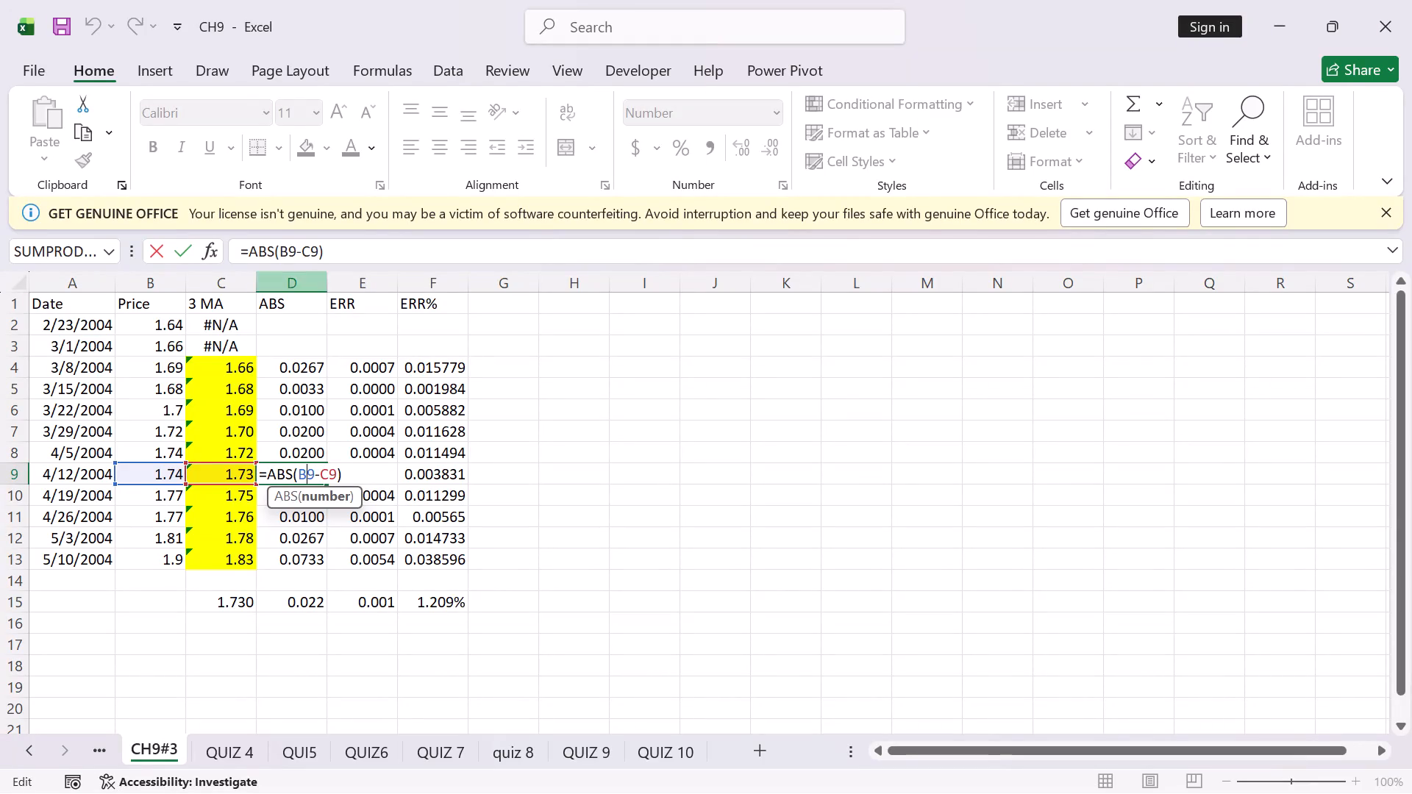
left_click(185, 251)
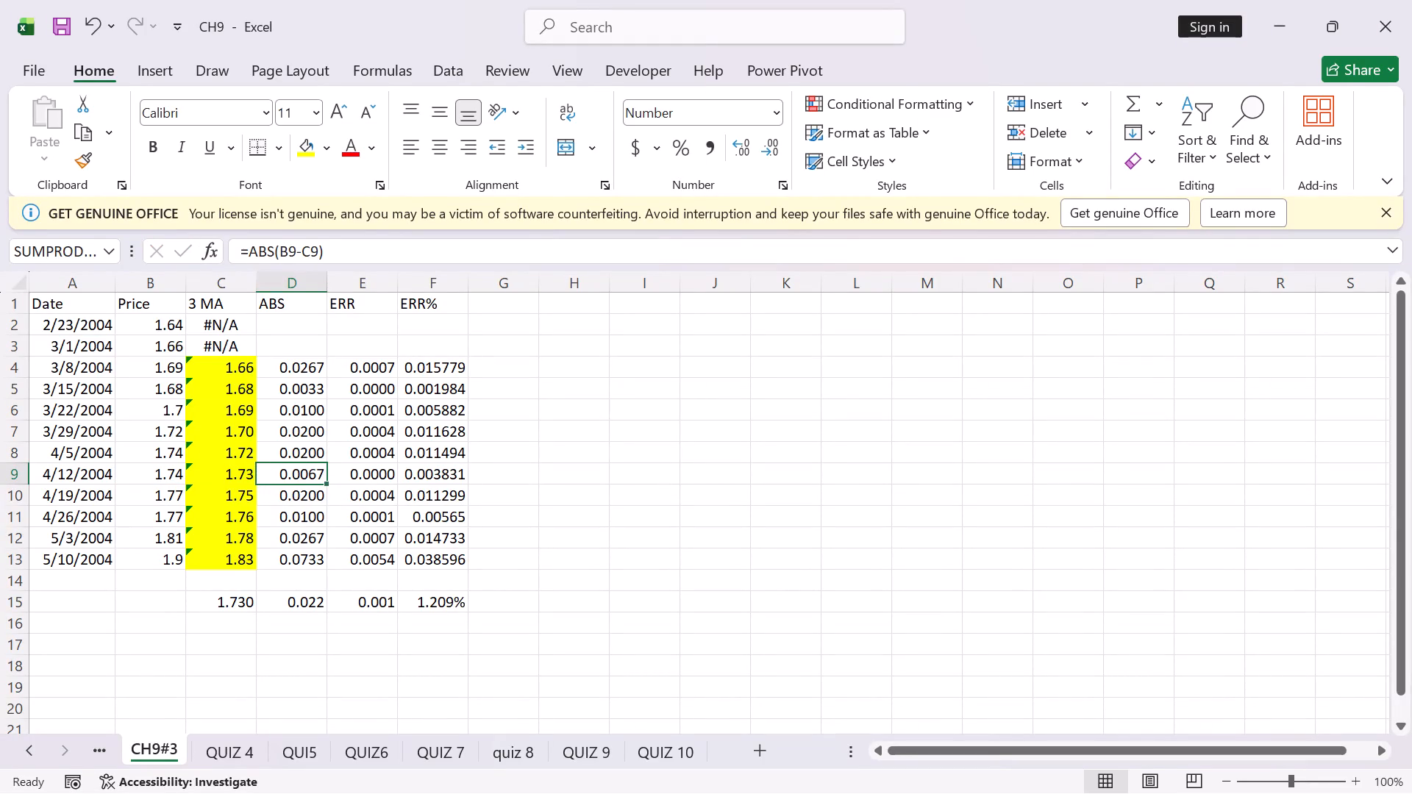
double_click(307, 498)
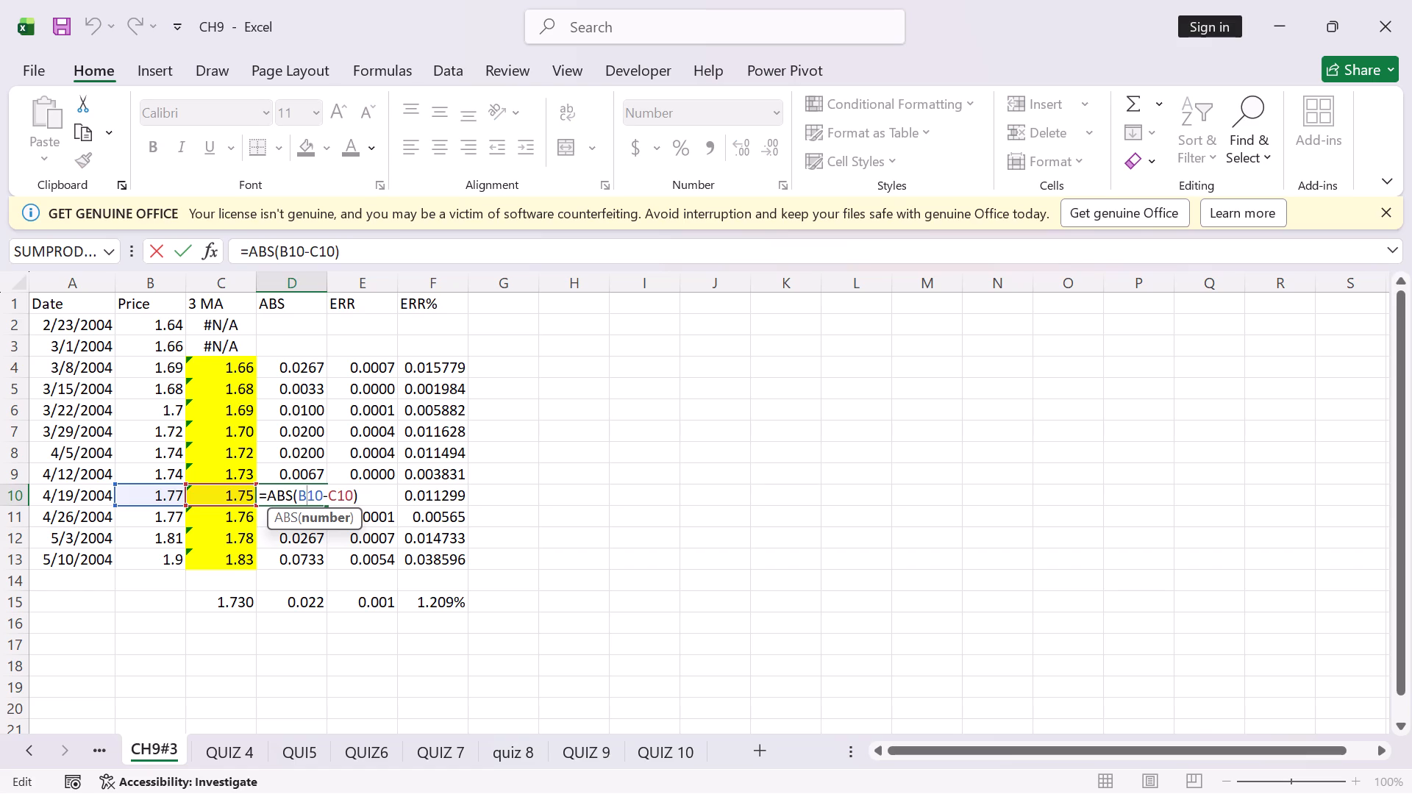
left_click(186, 246)
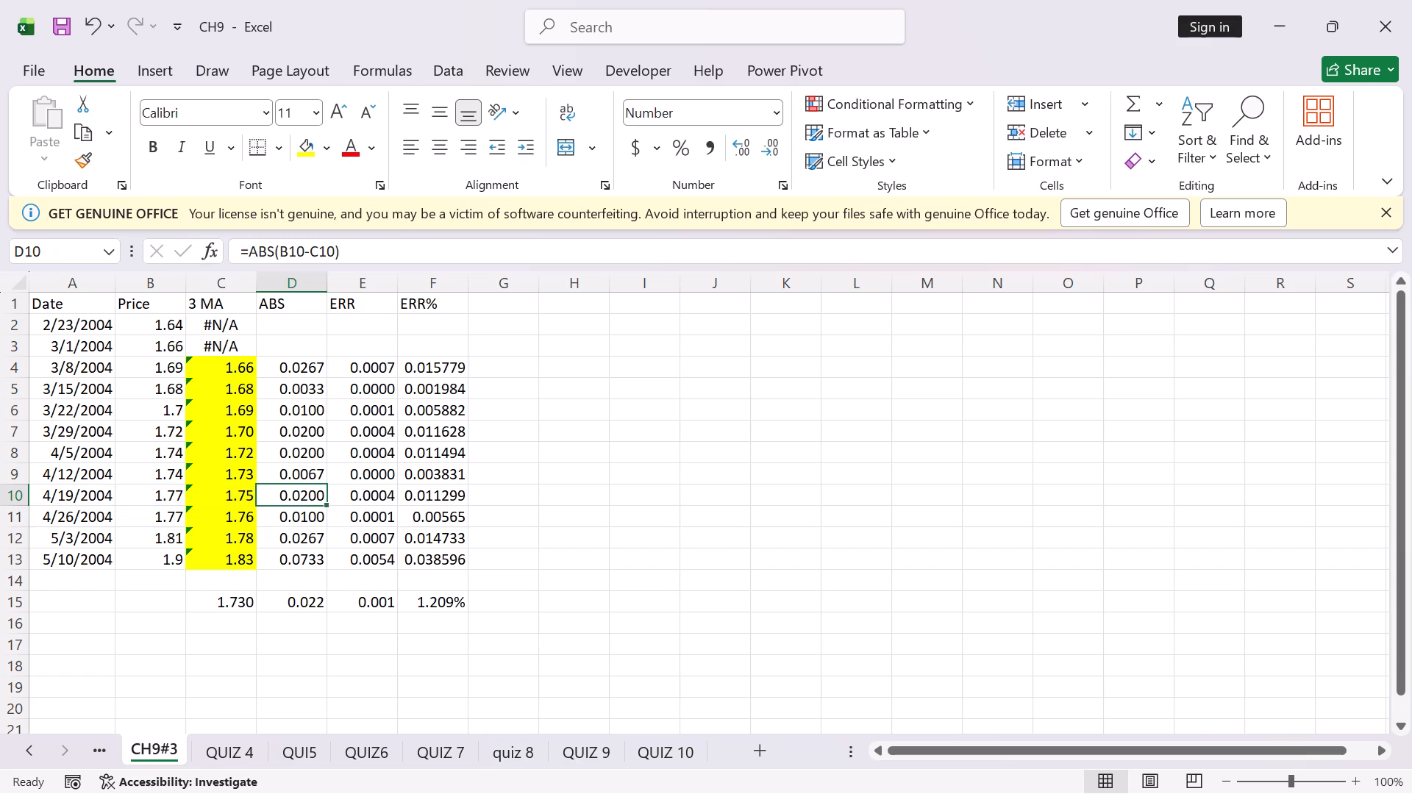
double_click(305, 520)
double_click(305, 518)
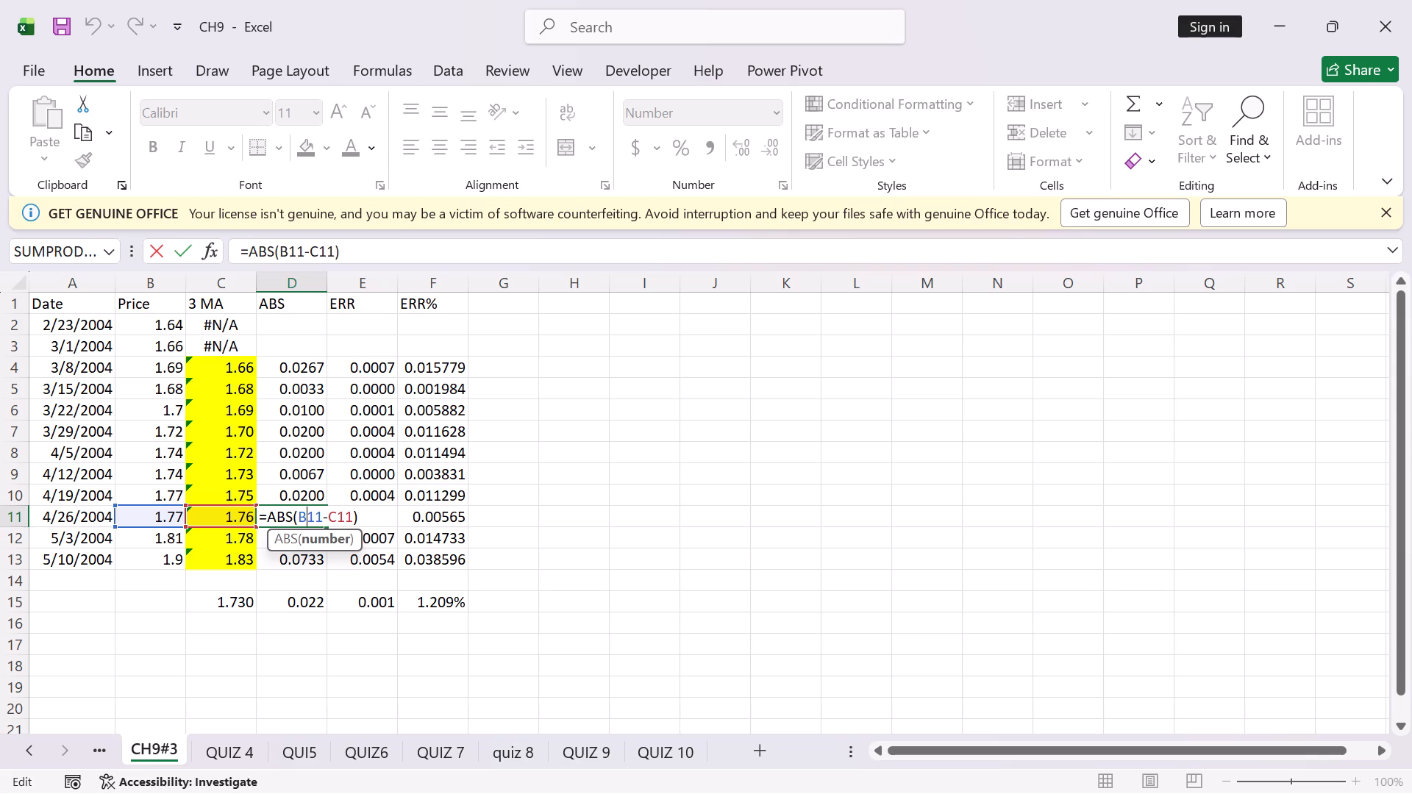
left_click(179, 241)
double_click(300, 544)
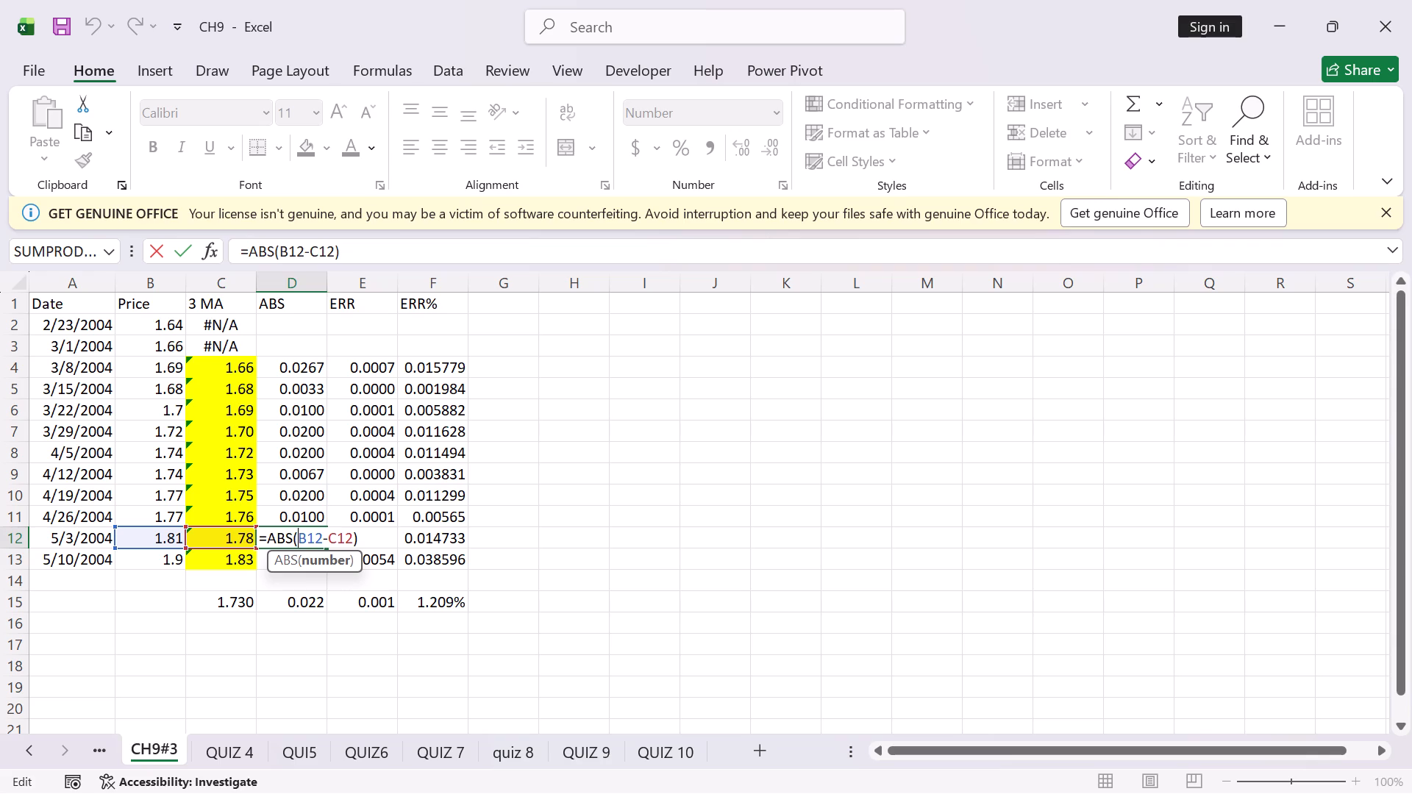
left_click(304, 532)
left_click(321, 534)
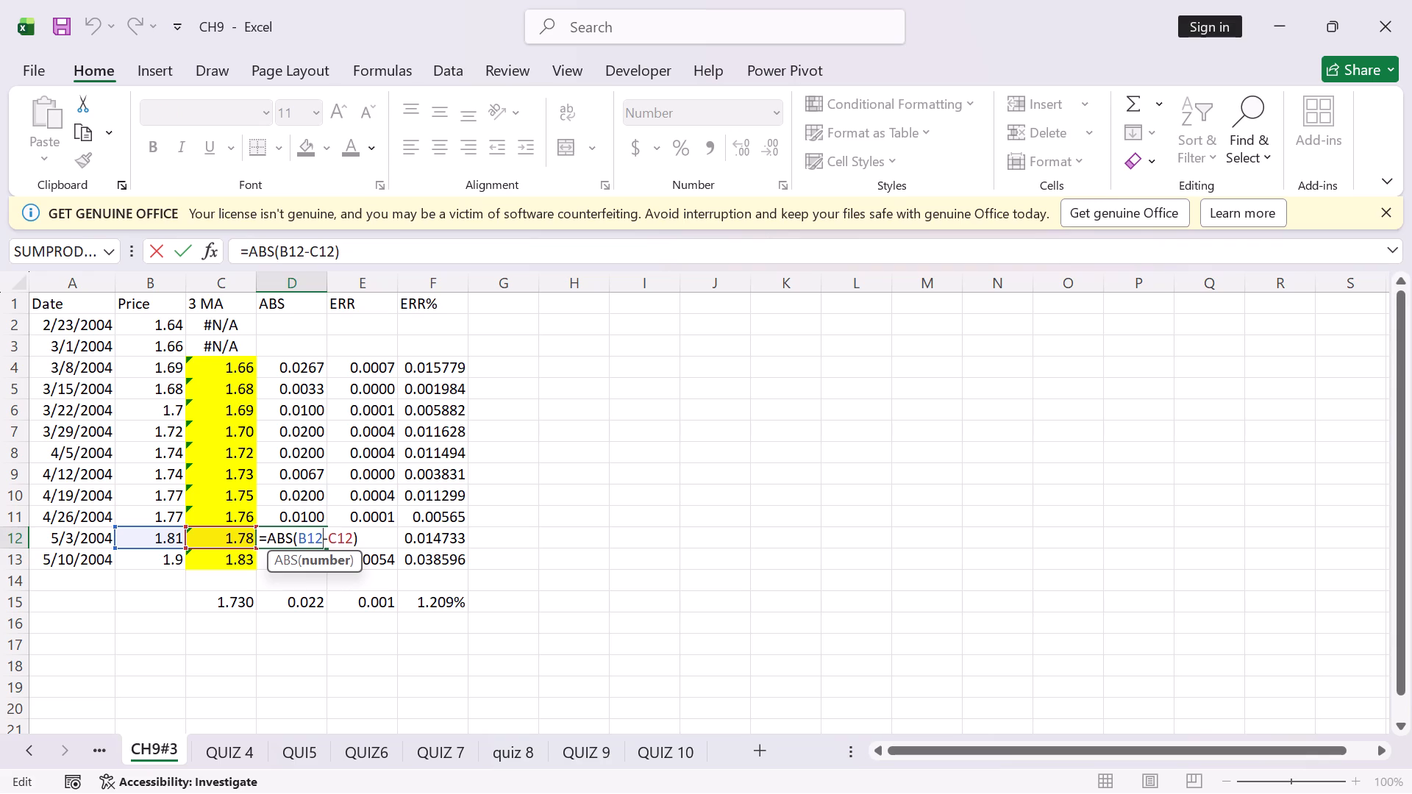
left_click(351, 536)
left_click(191, 241)
double_click(302, 559)
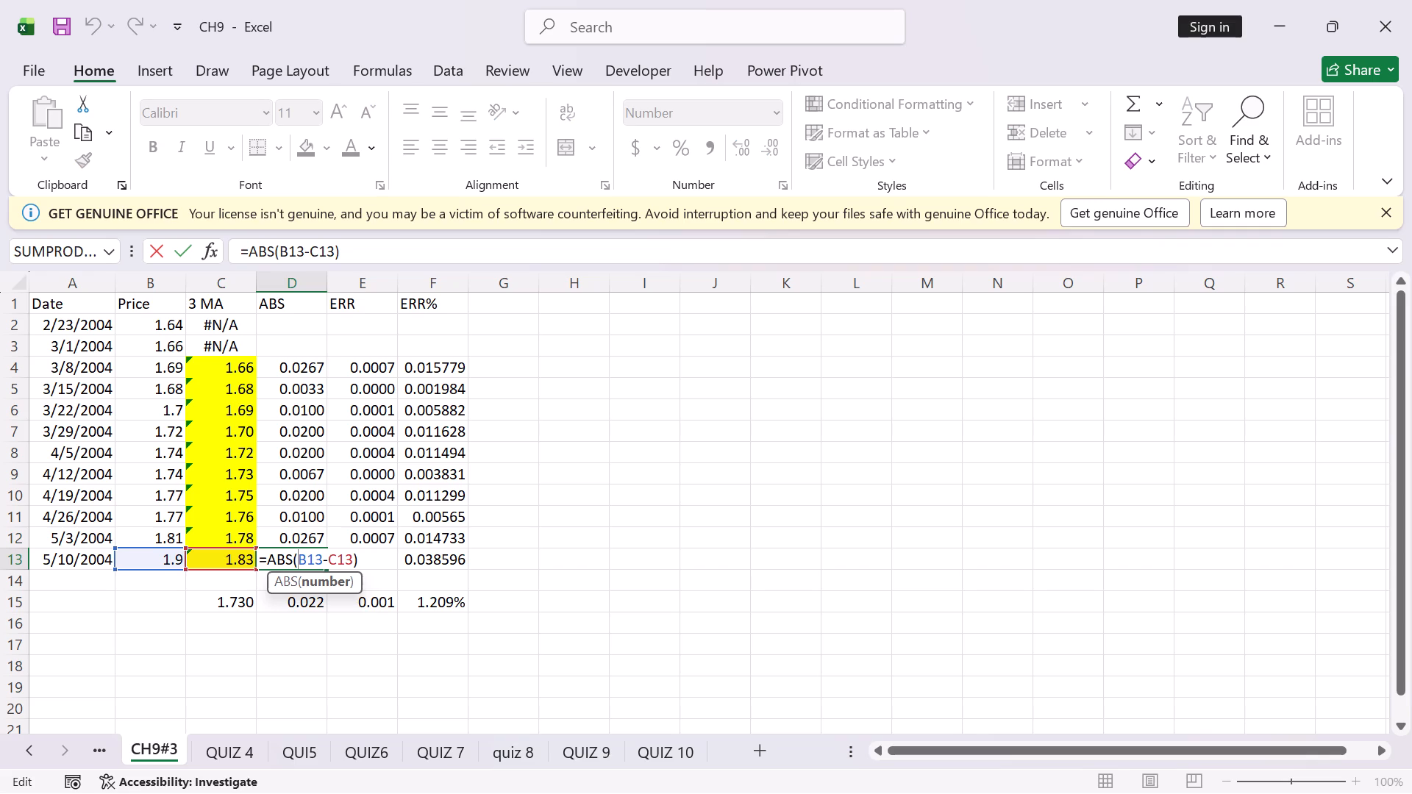
left_click(190, 248)
Inspect the ERR formulas in cells E13 and E12 in edit mode, re-entering each as it stands.
double_click(360, 564)
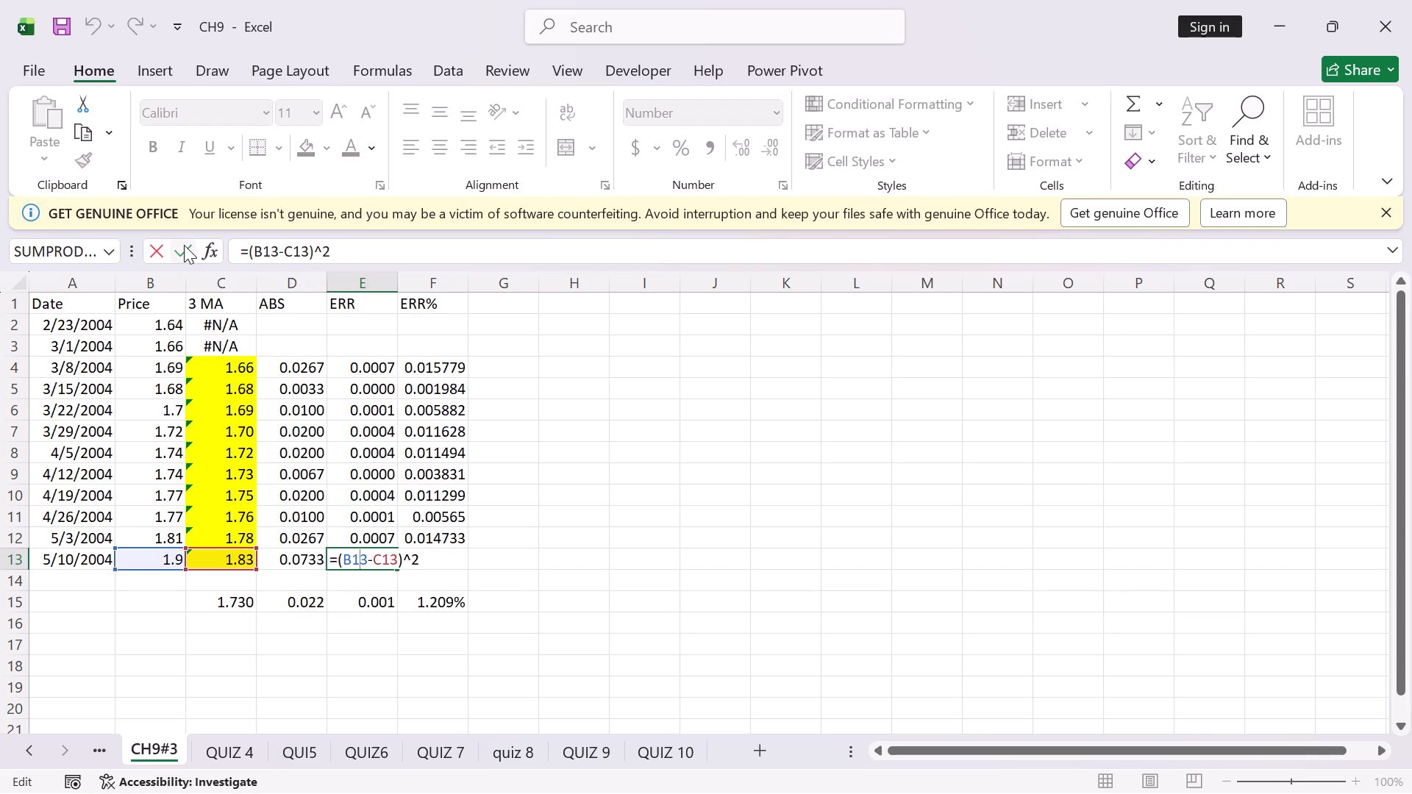
left_click(184, 245)
double_click(376, 539)
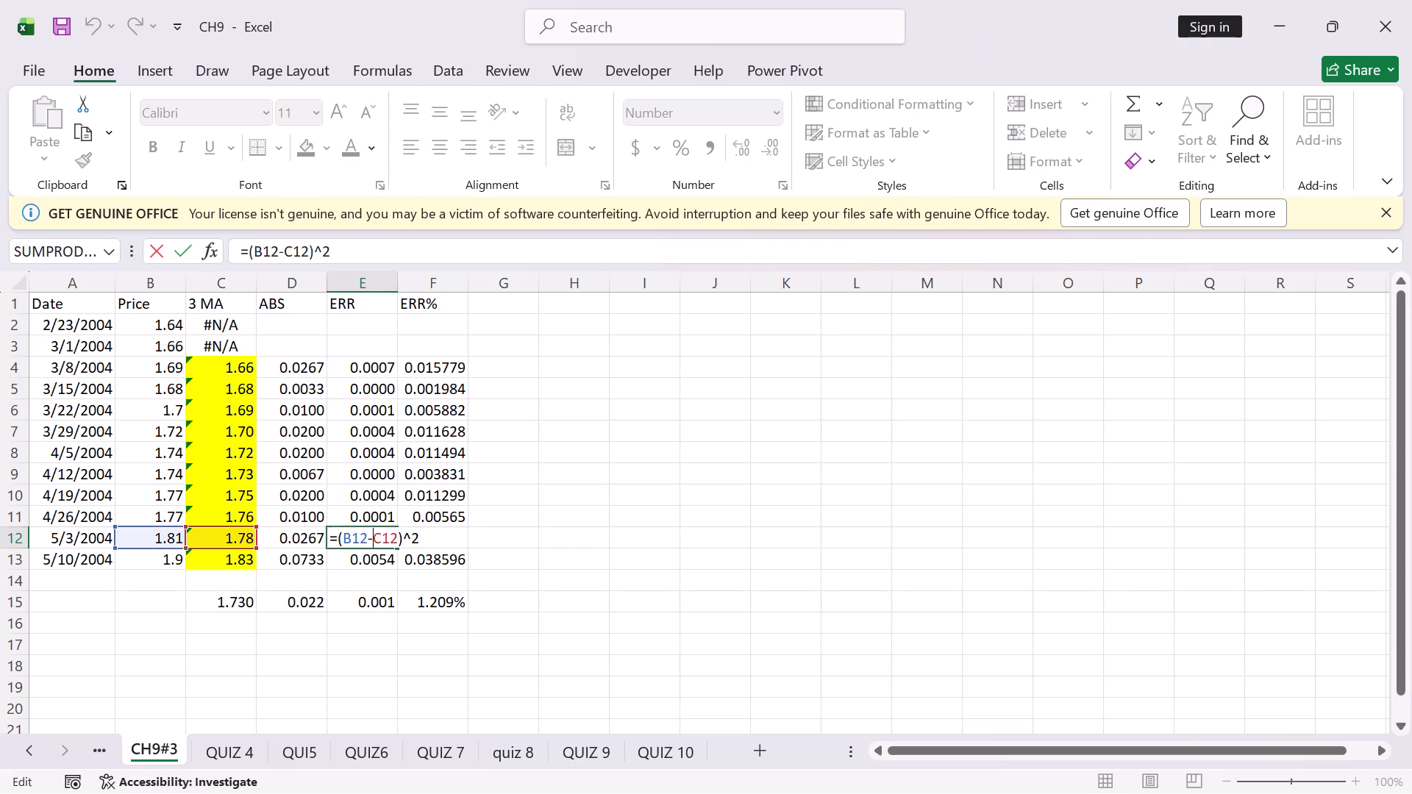
left_click(185, 259)
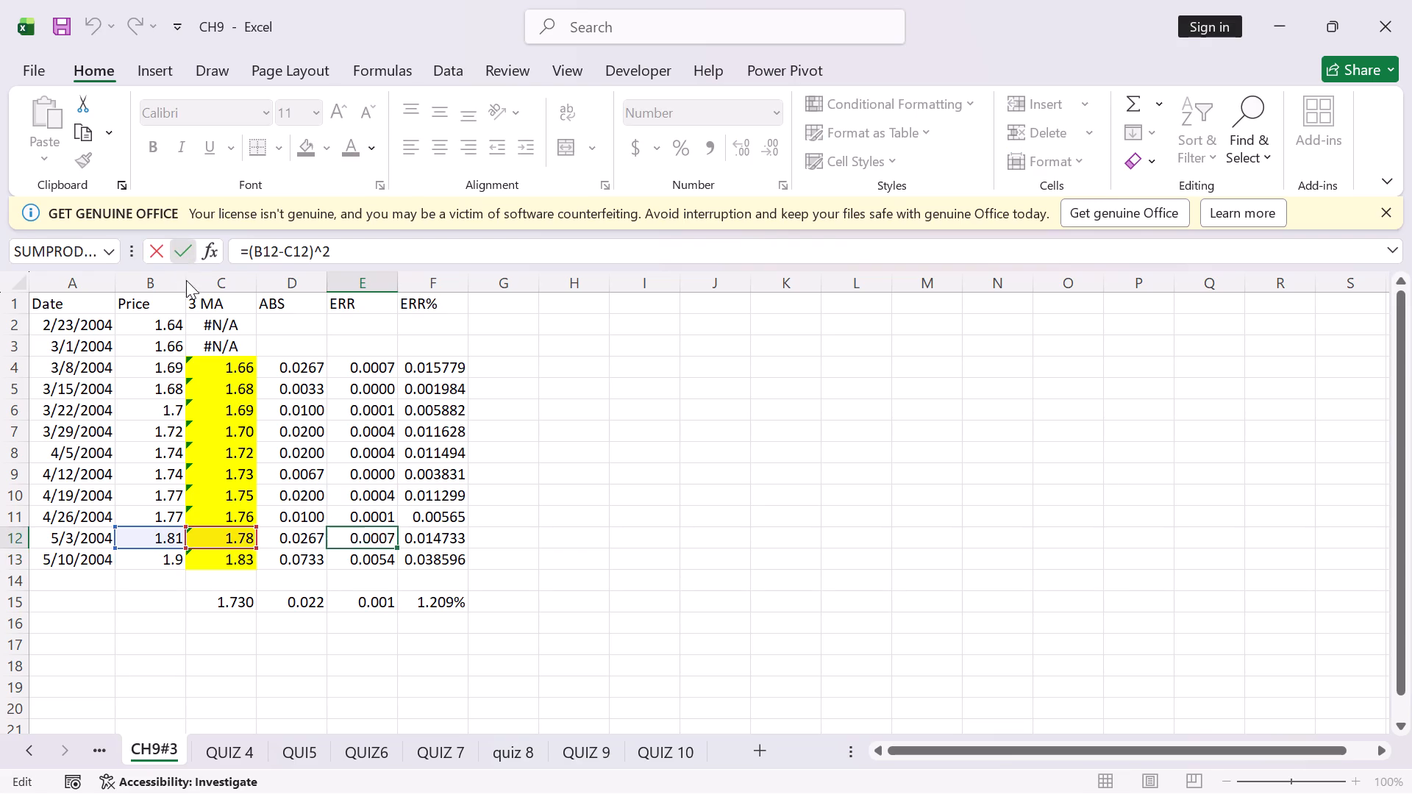
Inspect the 3 MA formula for 5/10/2004 in cell C13 in edit mode and re-enter it as it stands.
left_click(171, 561)
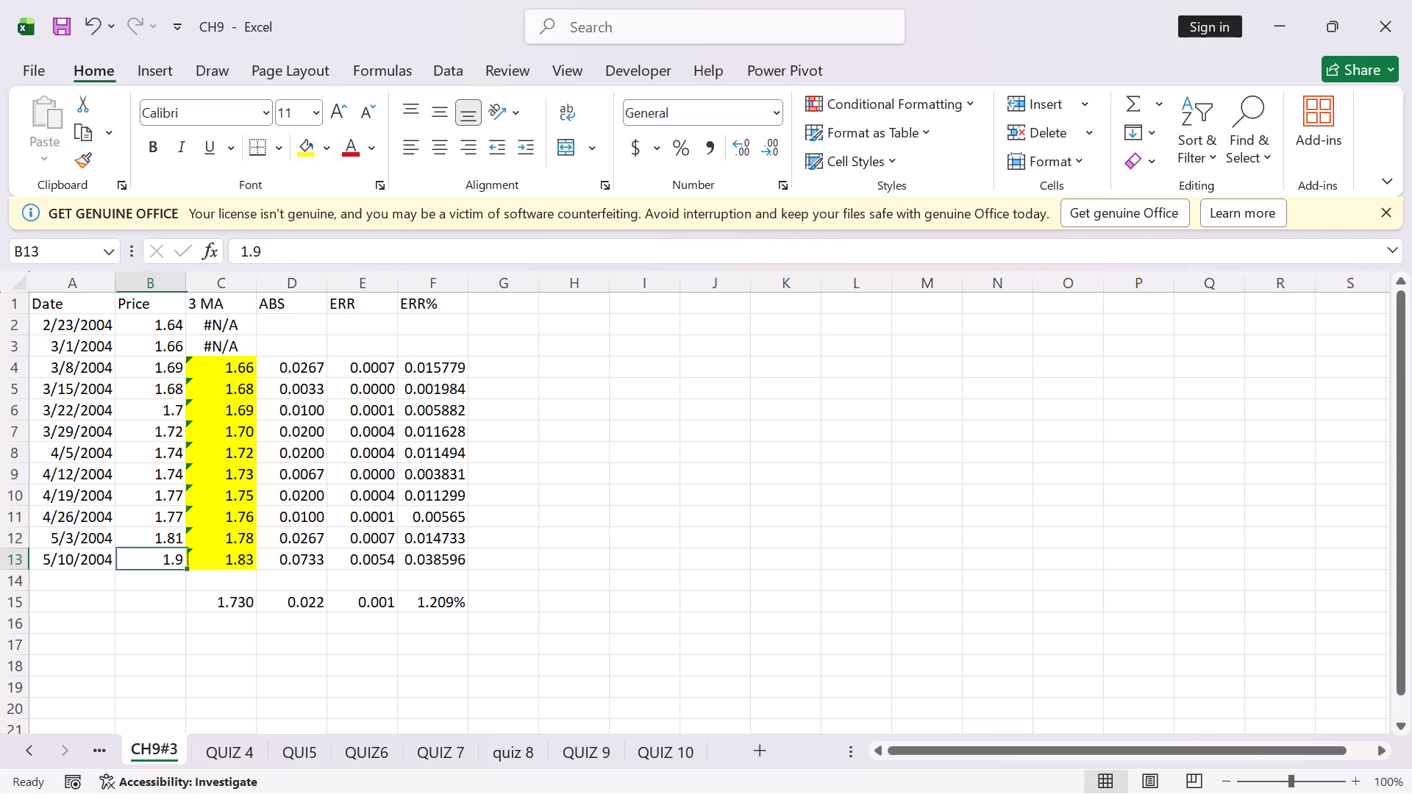
double_click(222, 559)
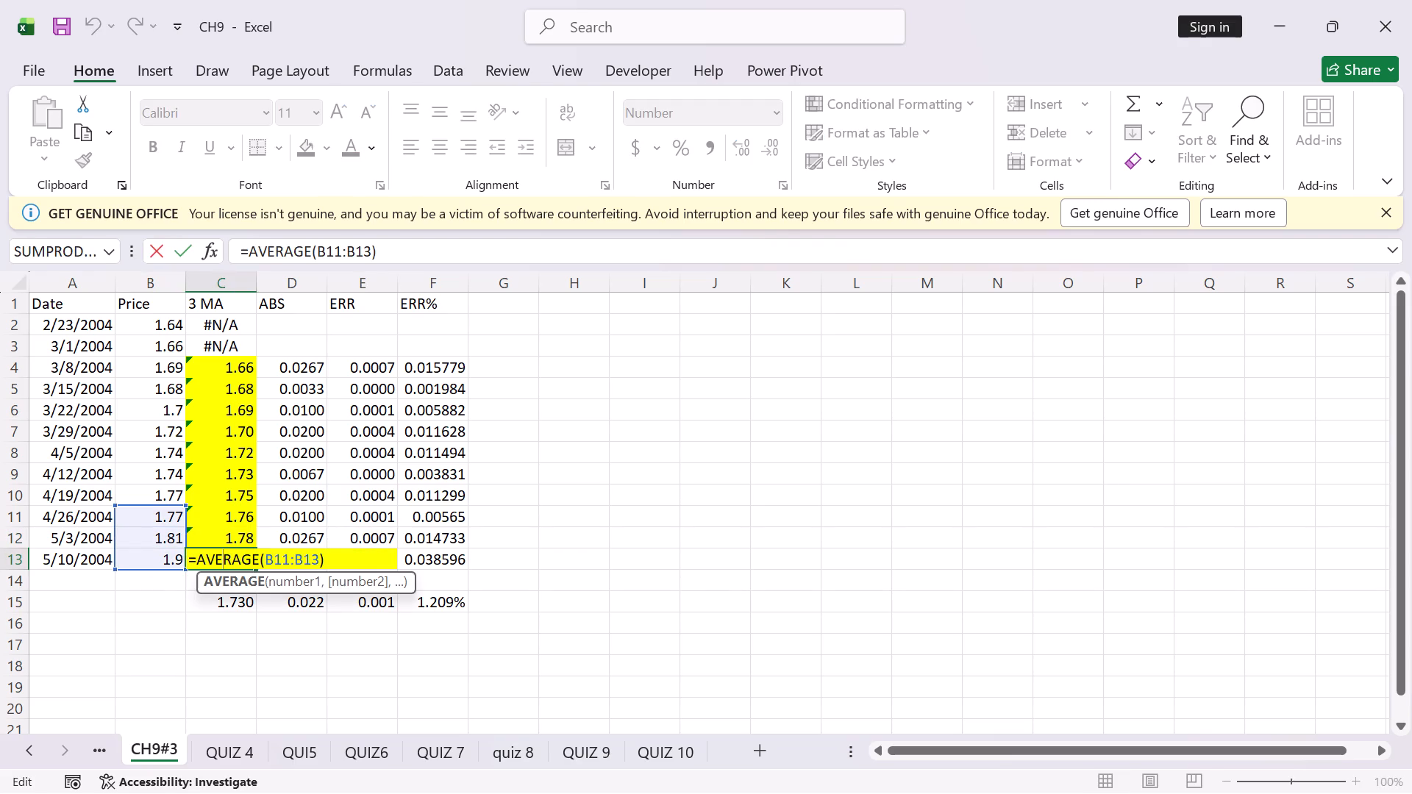
left_click(182, 248)
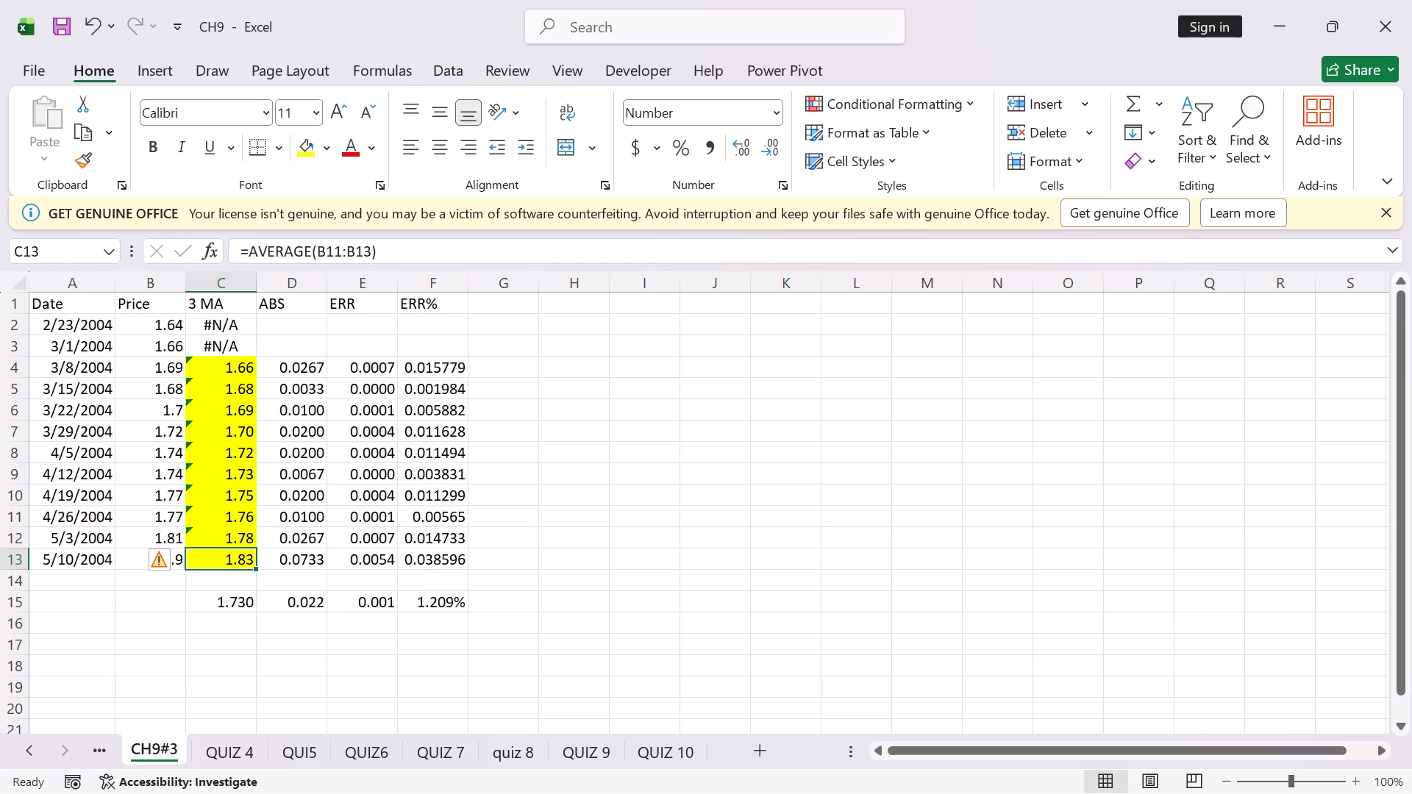
Inspect the ERR% formulas in cells F13, F11, F10 and F4 in edit mode, re-entering each as it stands.
double_click(410, 556)
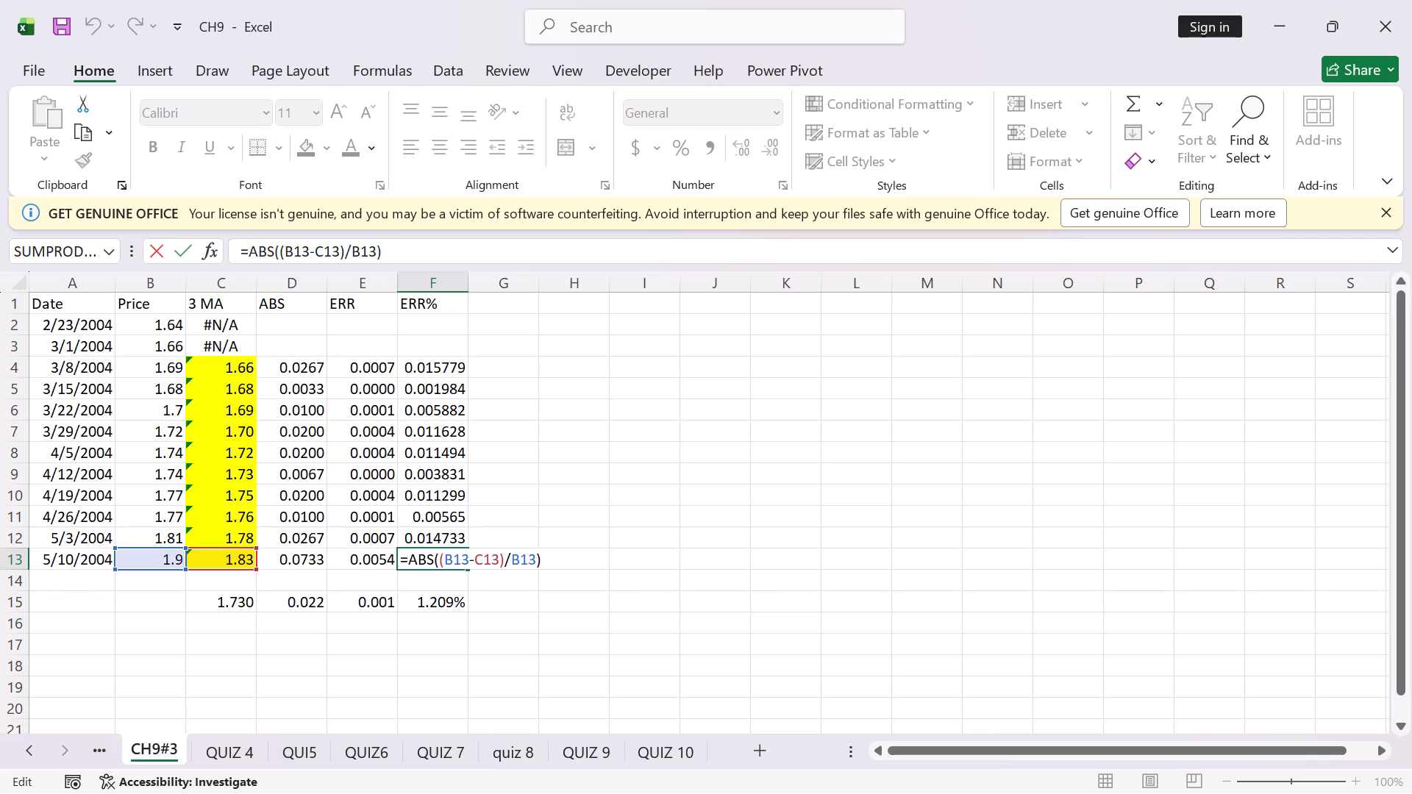
left_click(182, 245)
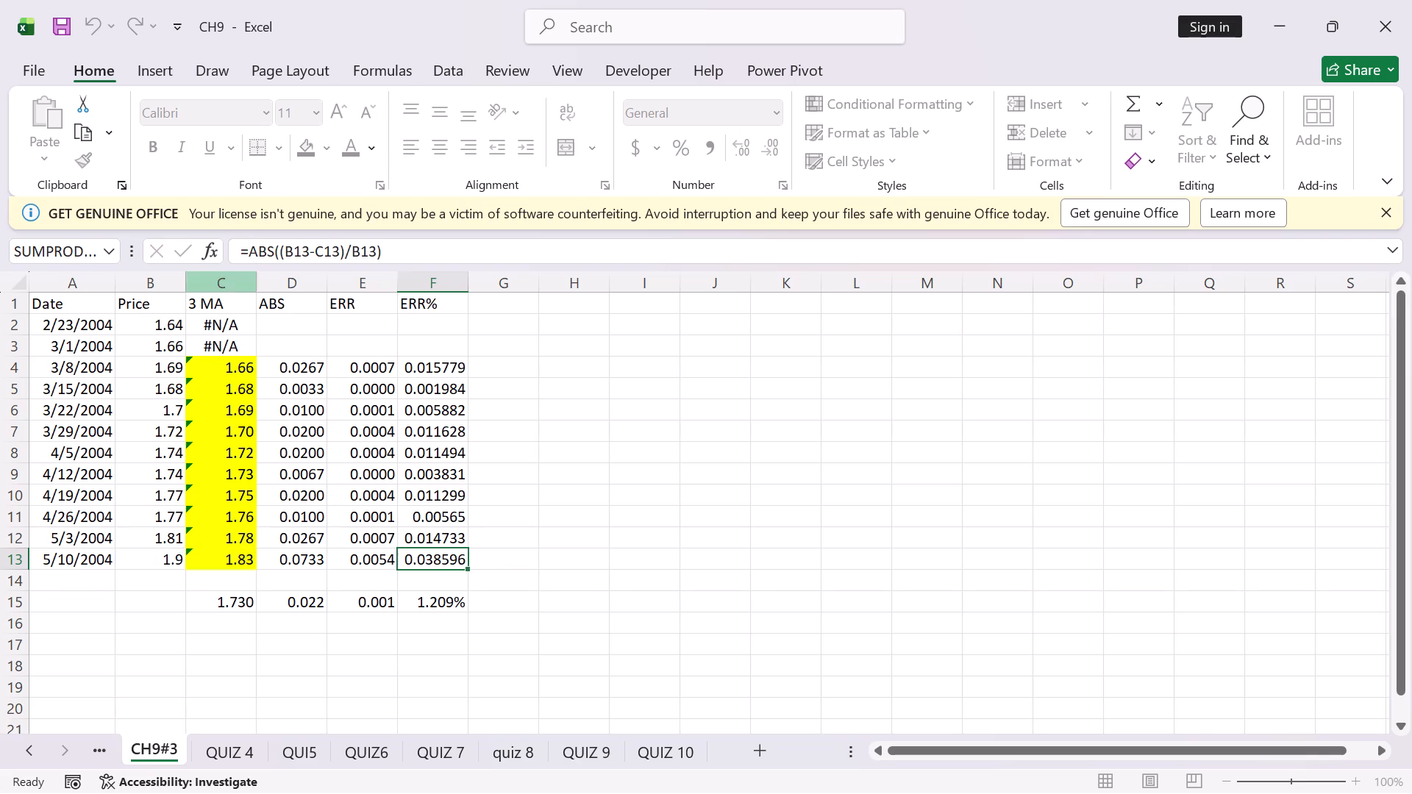
double_click(427, 520)
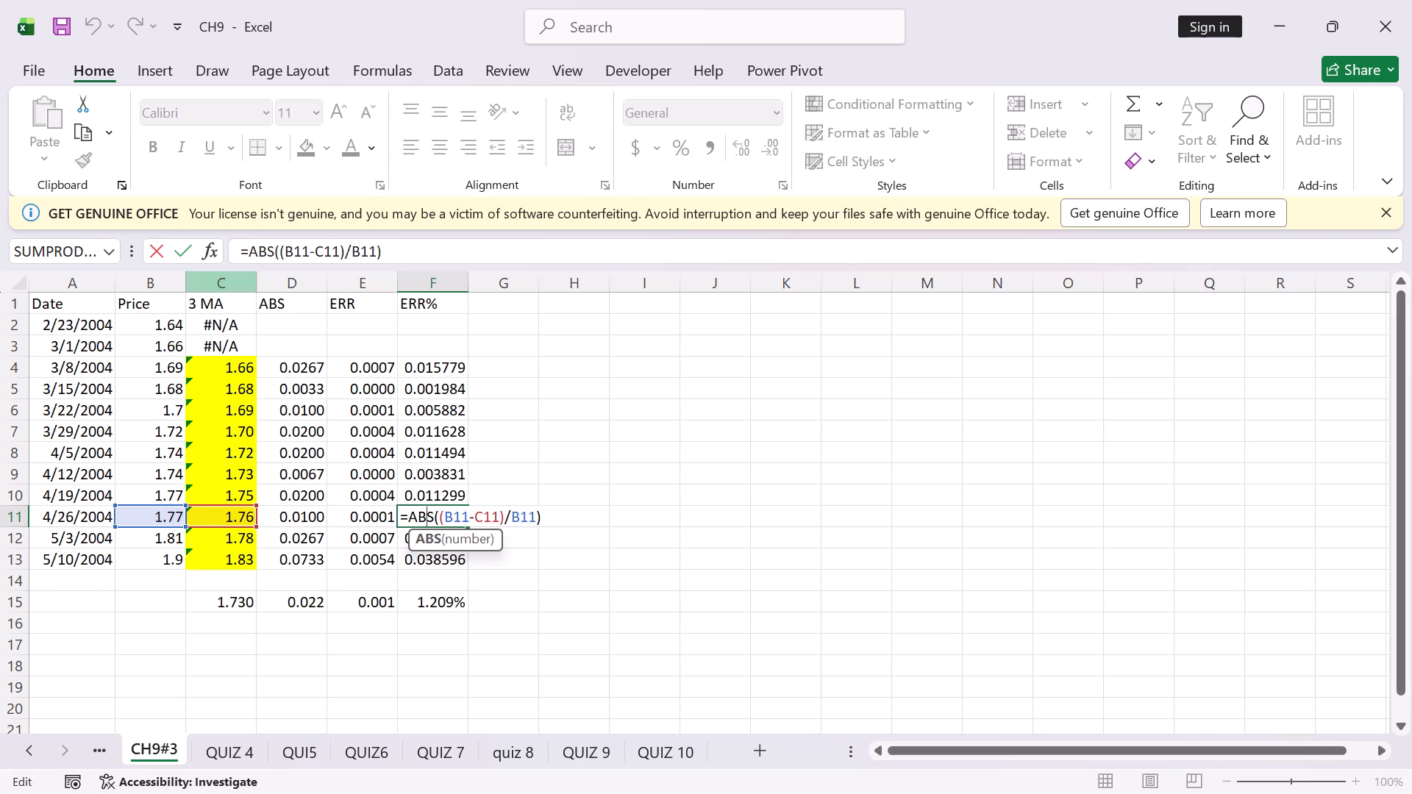
left_click(182, 247)
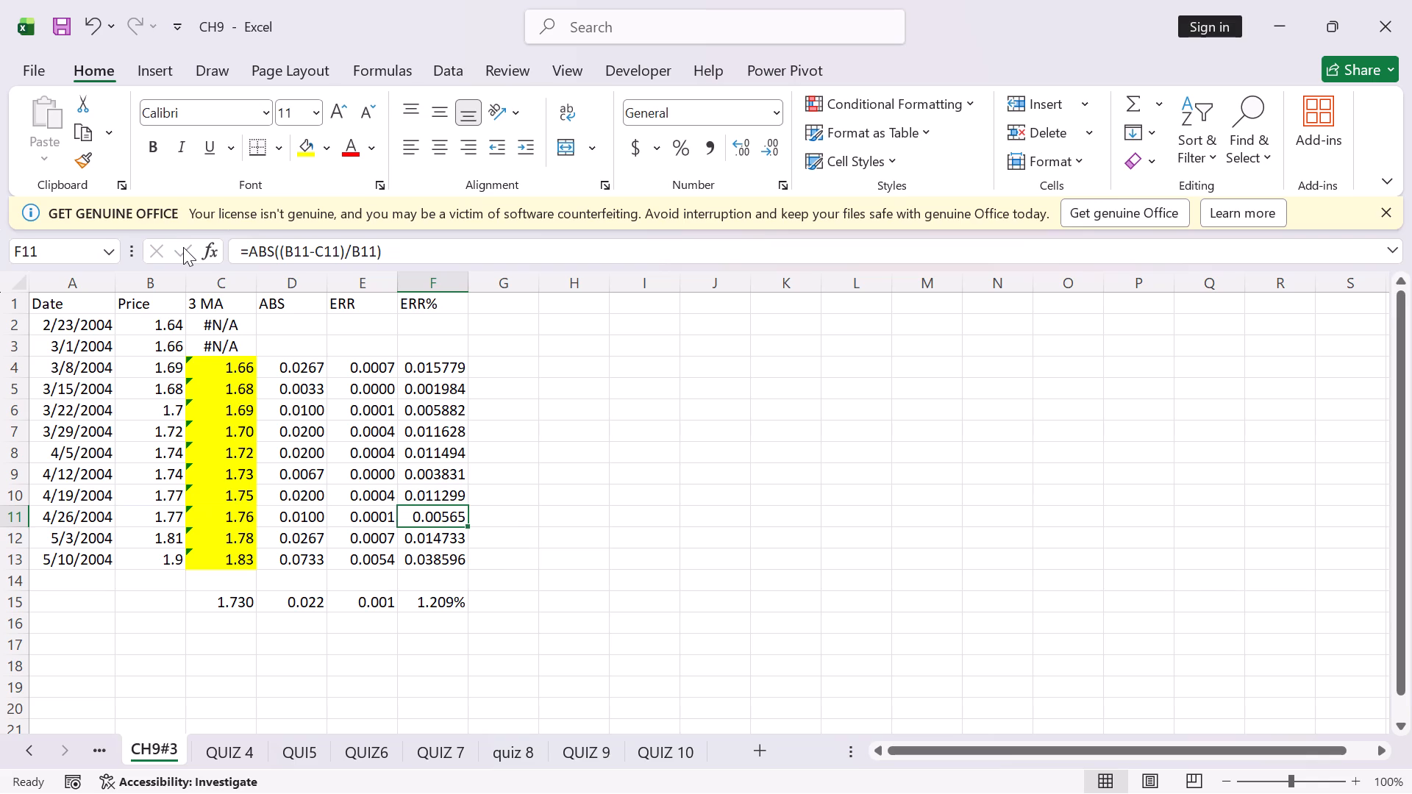
double_click(431, 493)
double_click(429, 495)
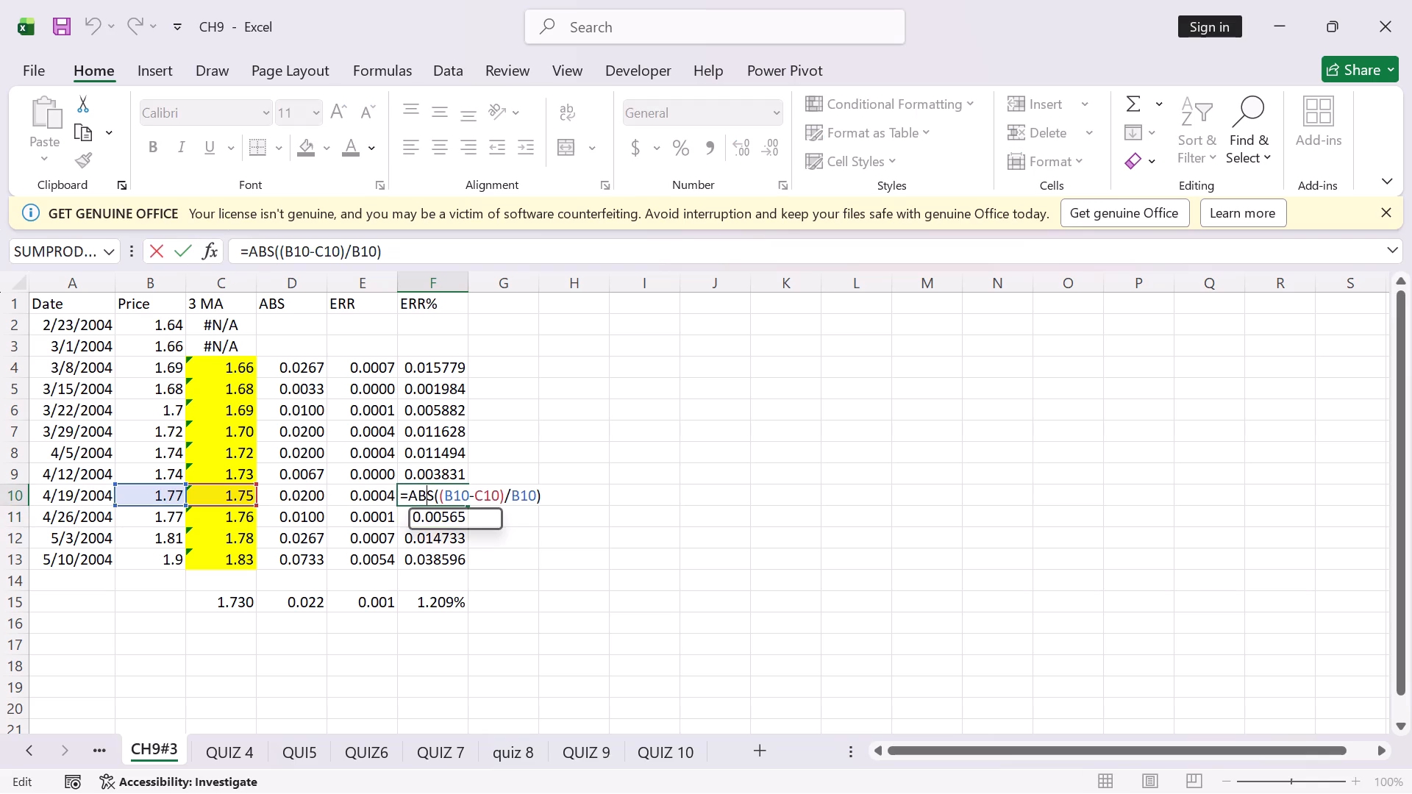
left_click(179, 243)
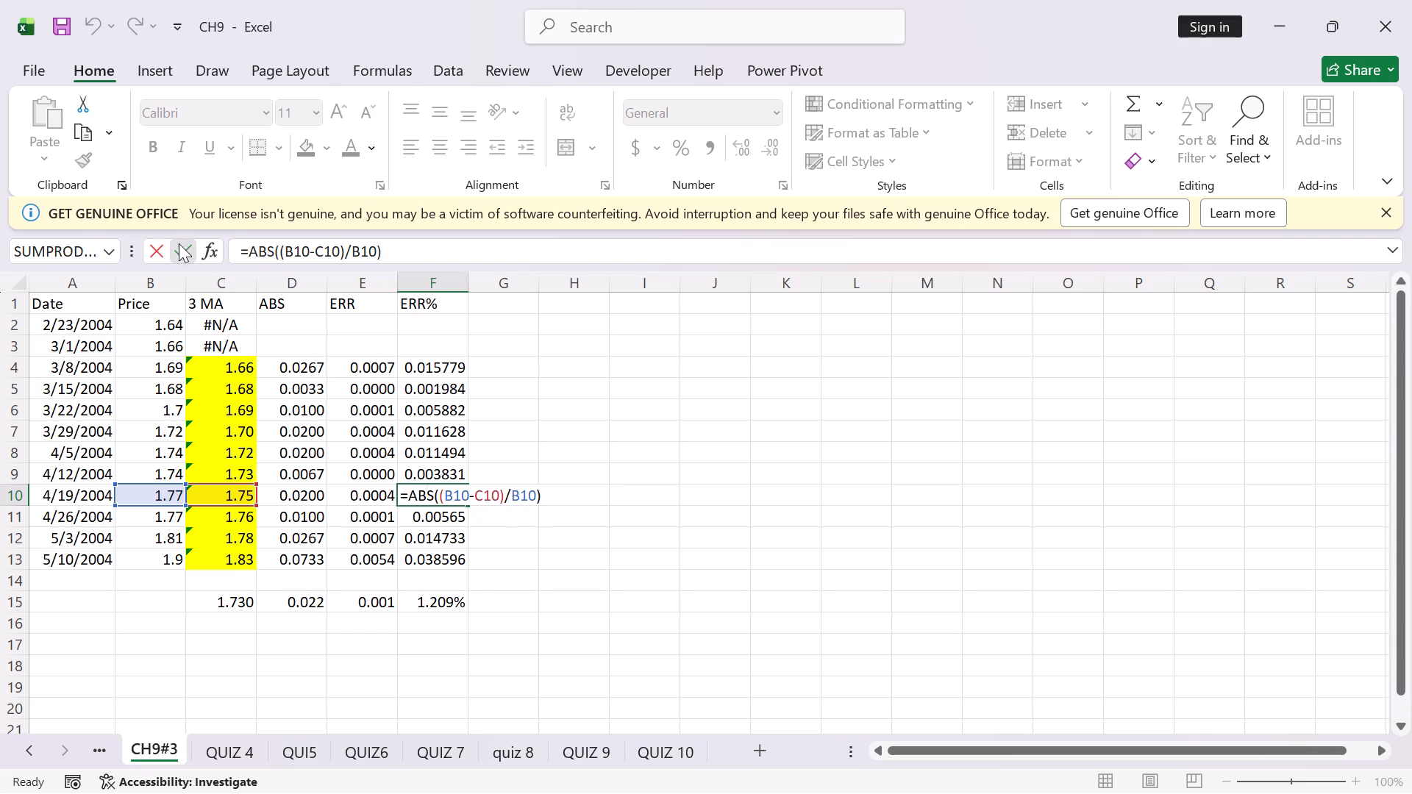
double_click(430, 373)
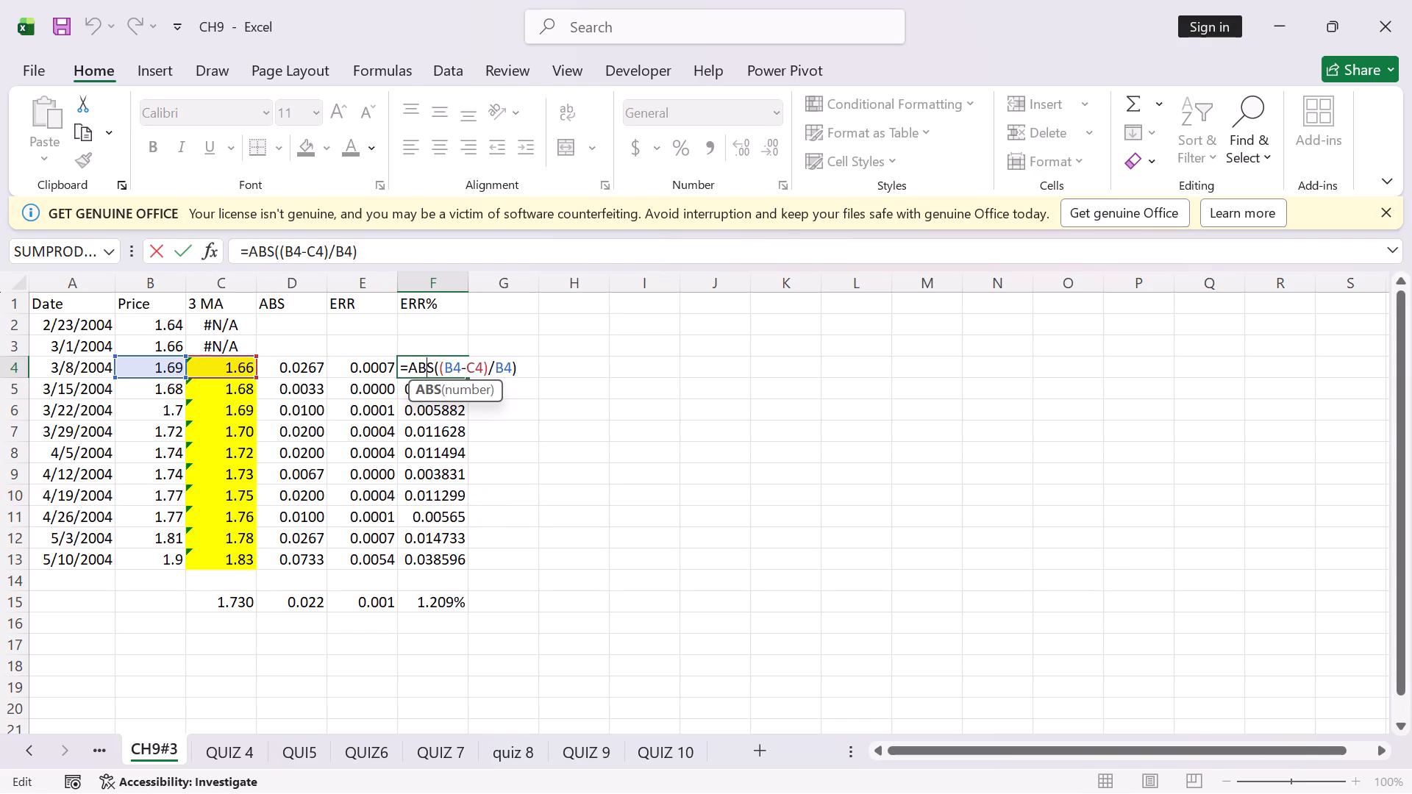
left_click(184, 247)
Inspect the ERR formulas in cells E4, E13 and E9 in edit mode, re-entering E4 and E13 as they stand.
left_click(381, 375)
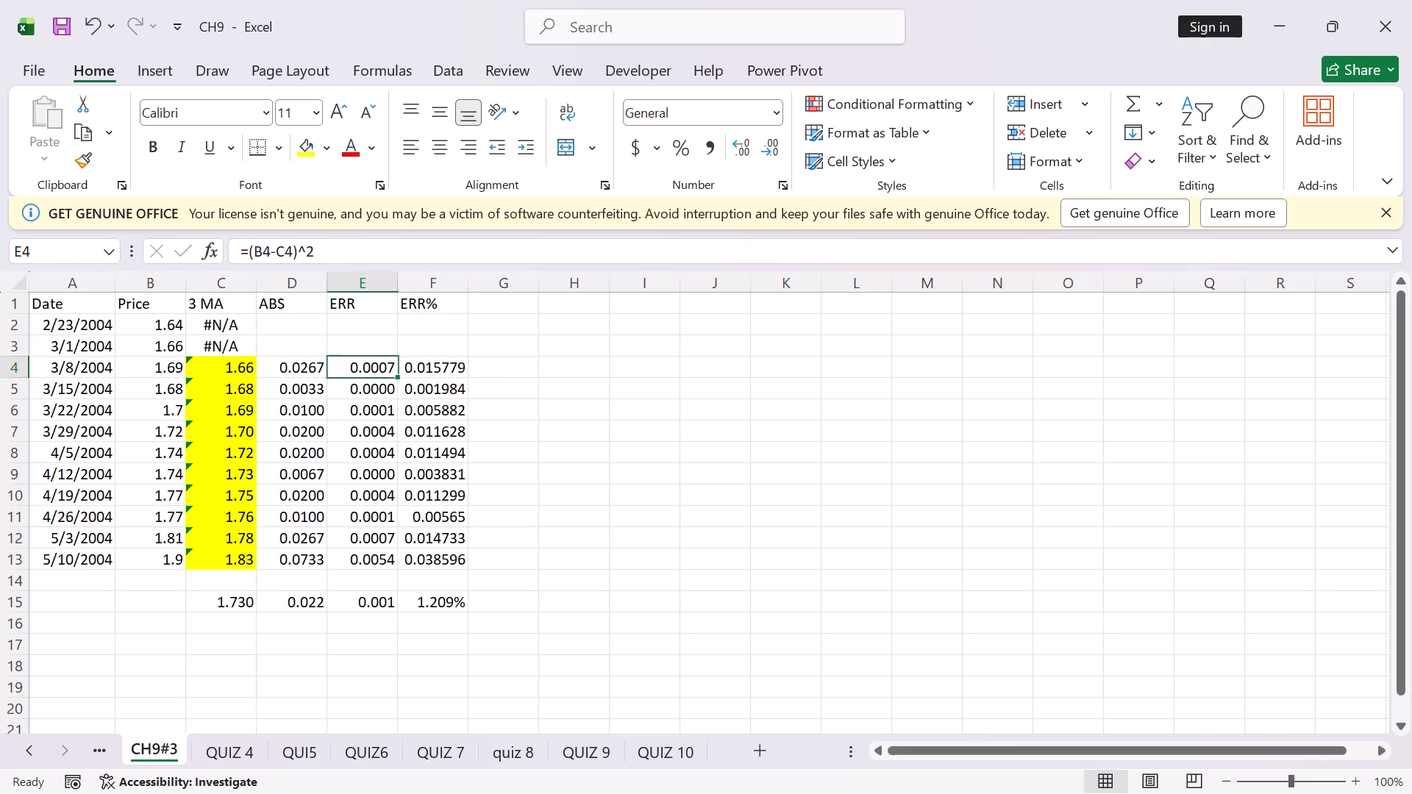
double_click(374, 371)
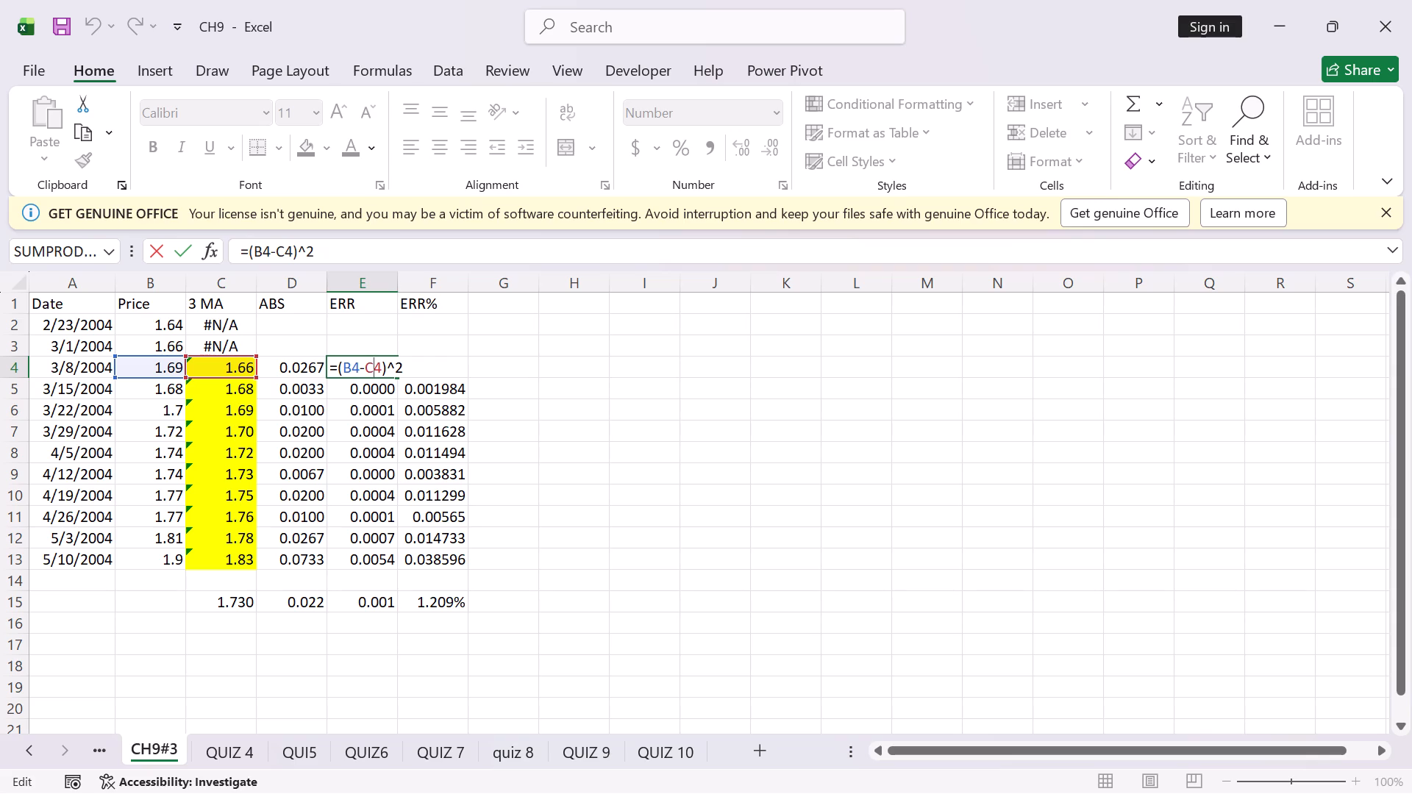
left_click(176, 251)
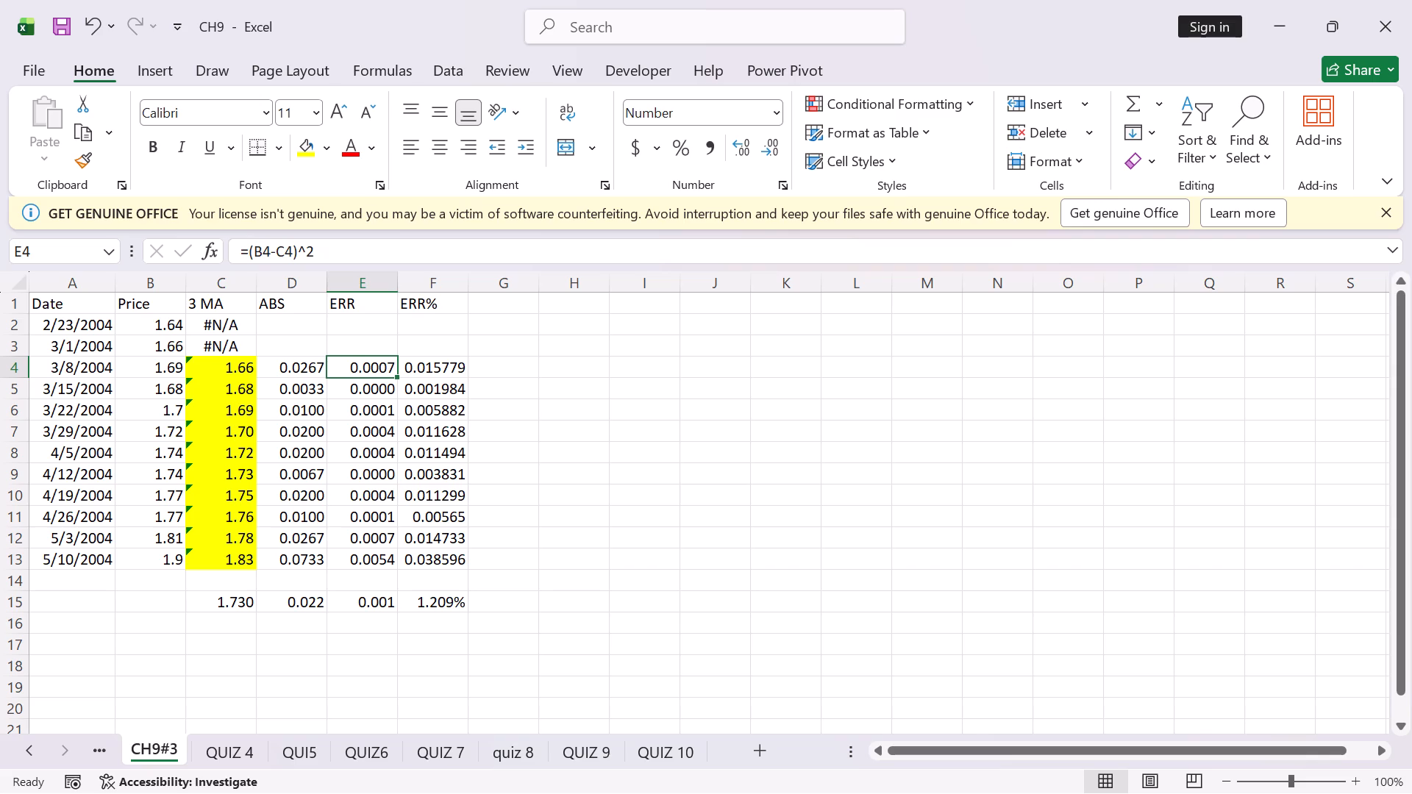
double_click(377, 554)
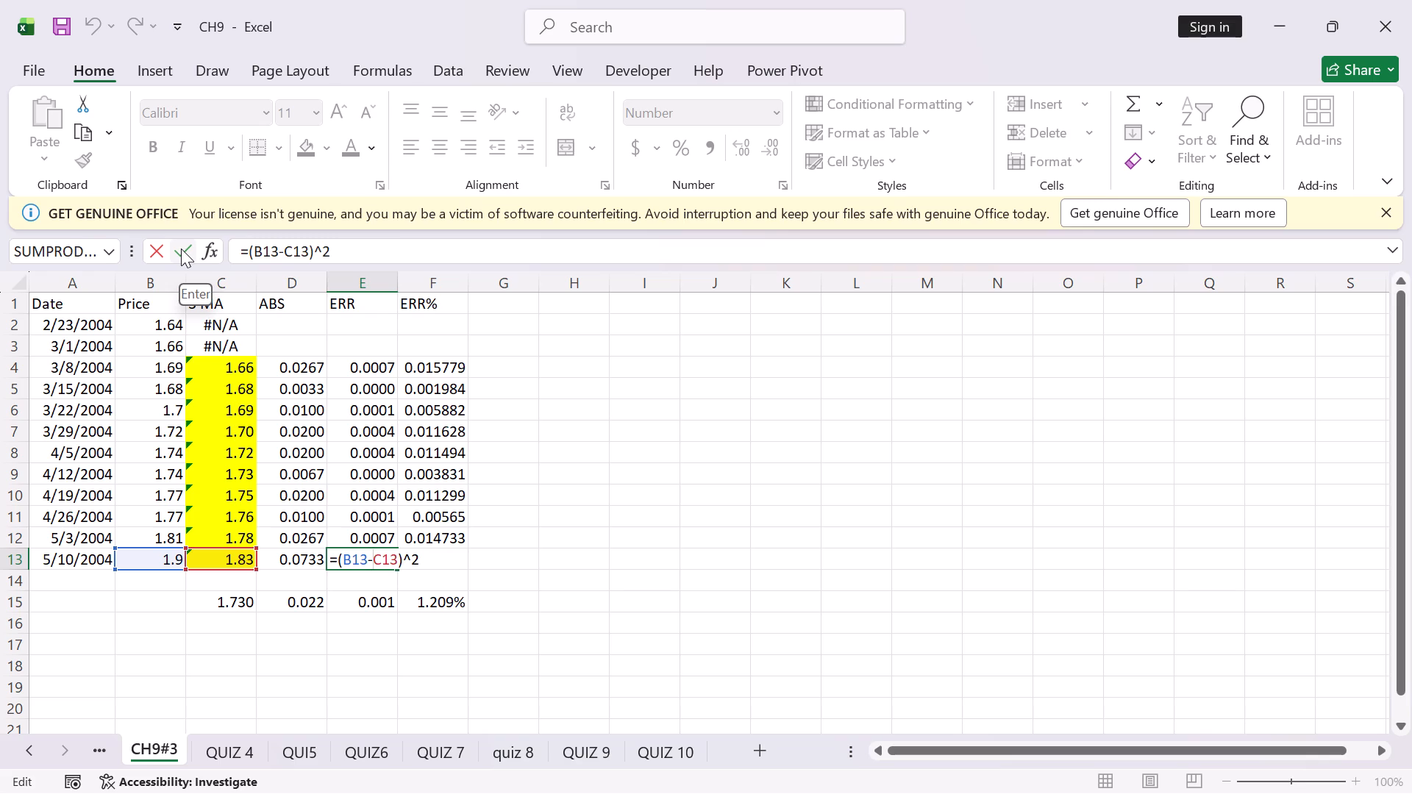
left_click(182, 248)
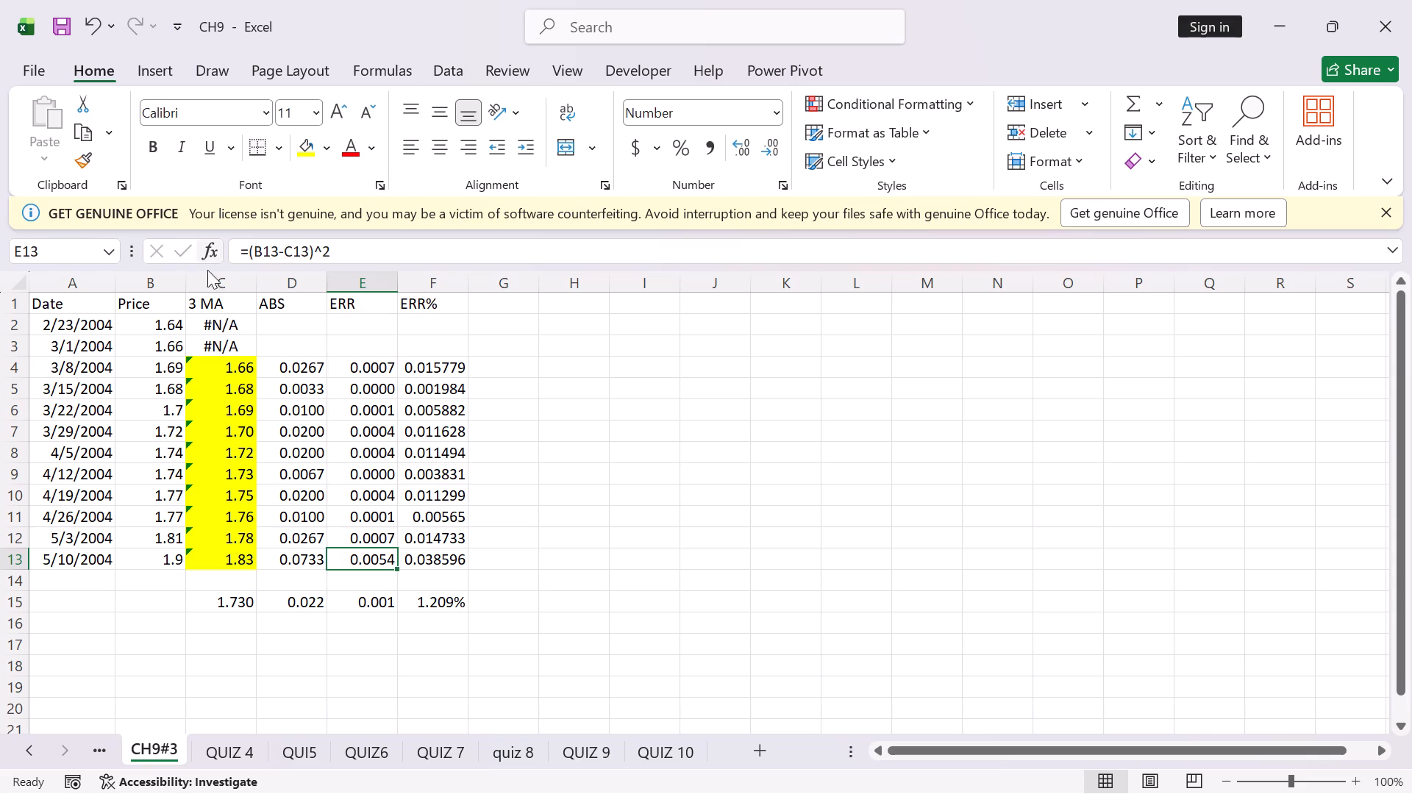
left_click(394, 464)
double_click(385, 471)
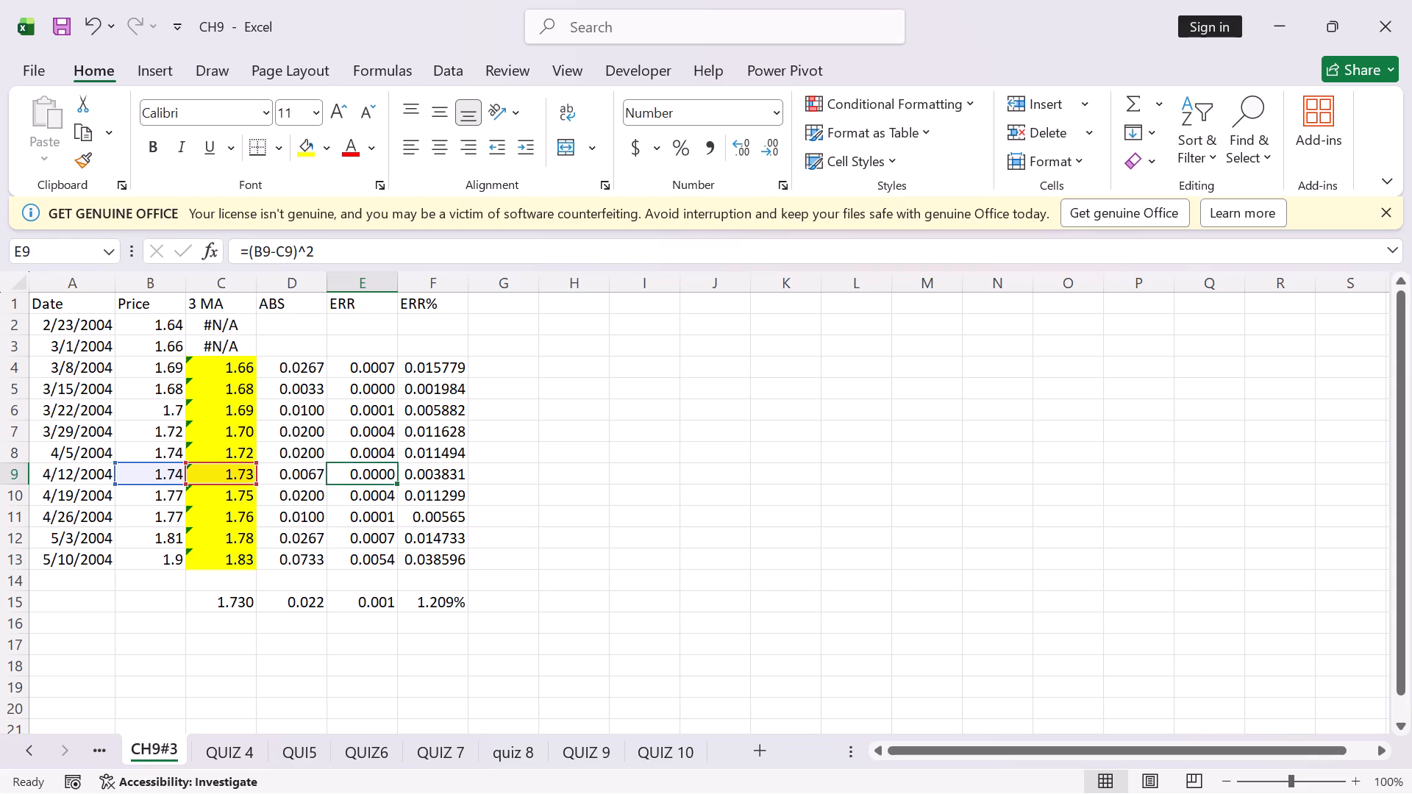
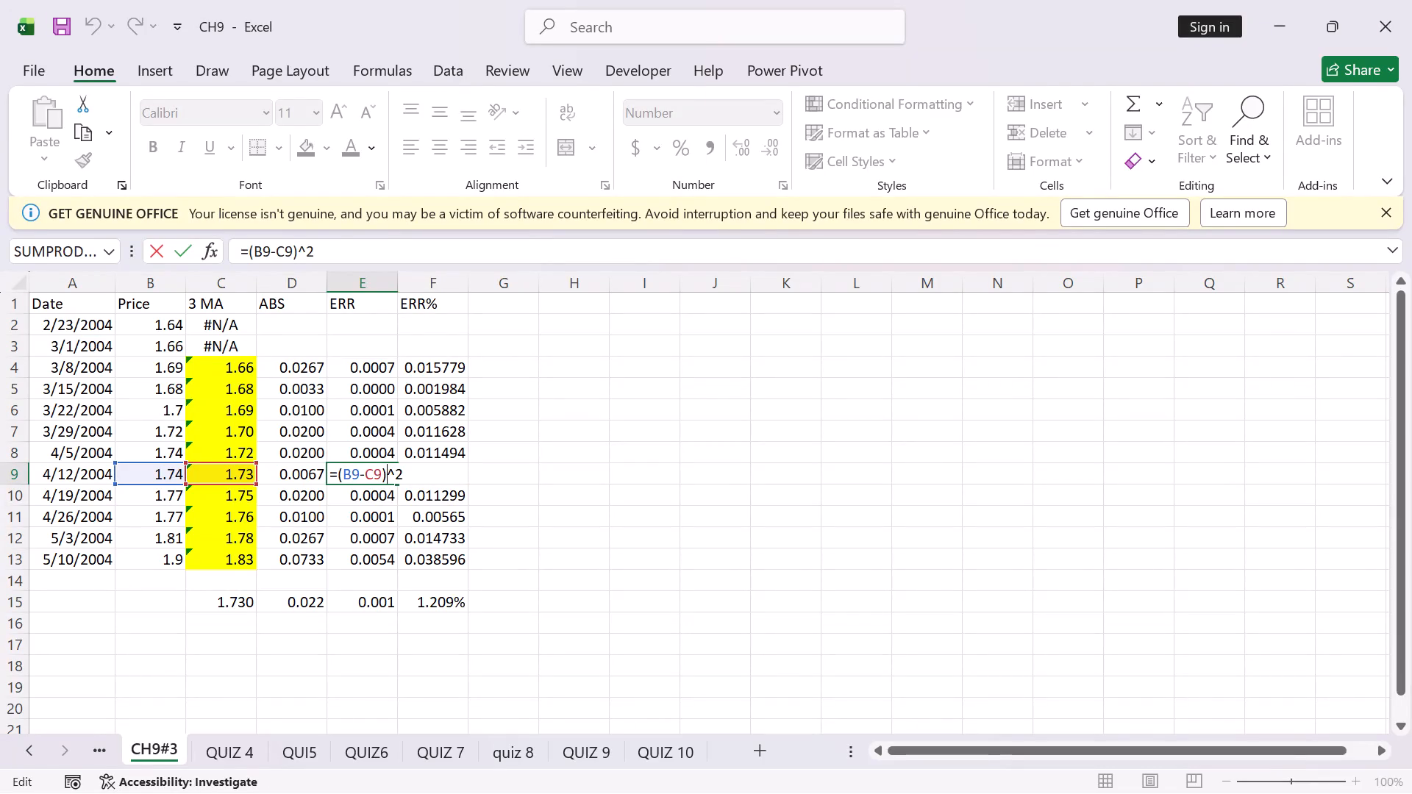
Re-enter the ERR formula in E9 as it stands, and inspect and re-enter the ERR% formula in F13.
left_click(179, 251)
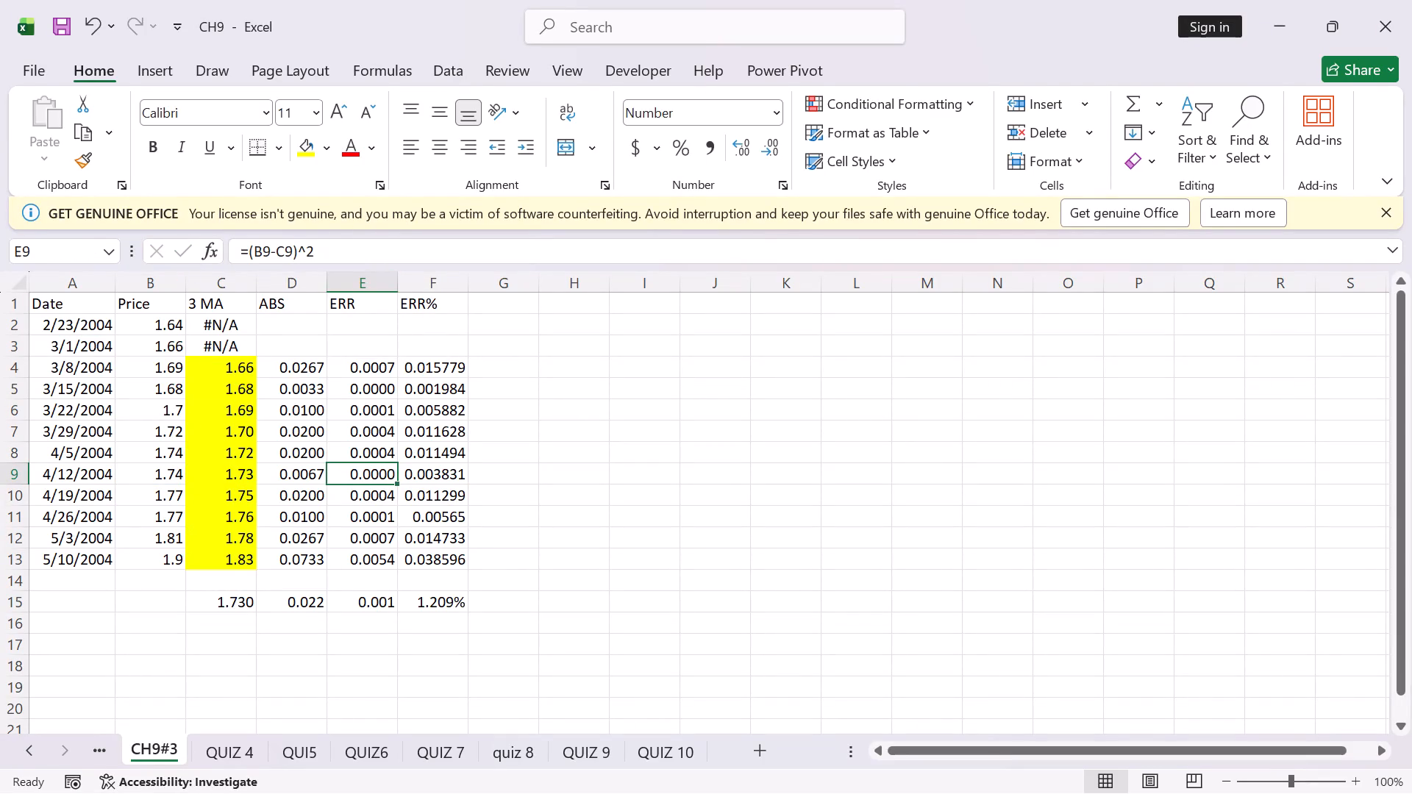
double_click(419, 559)
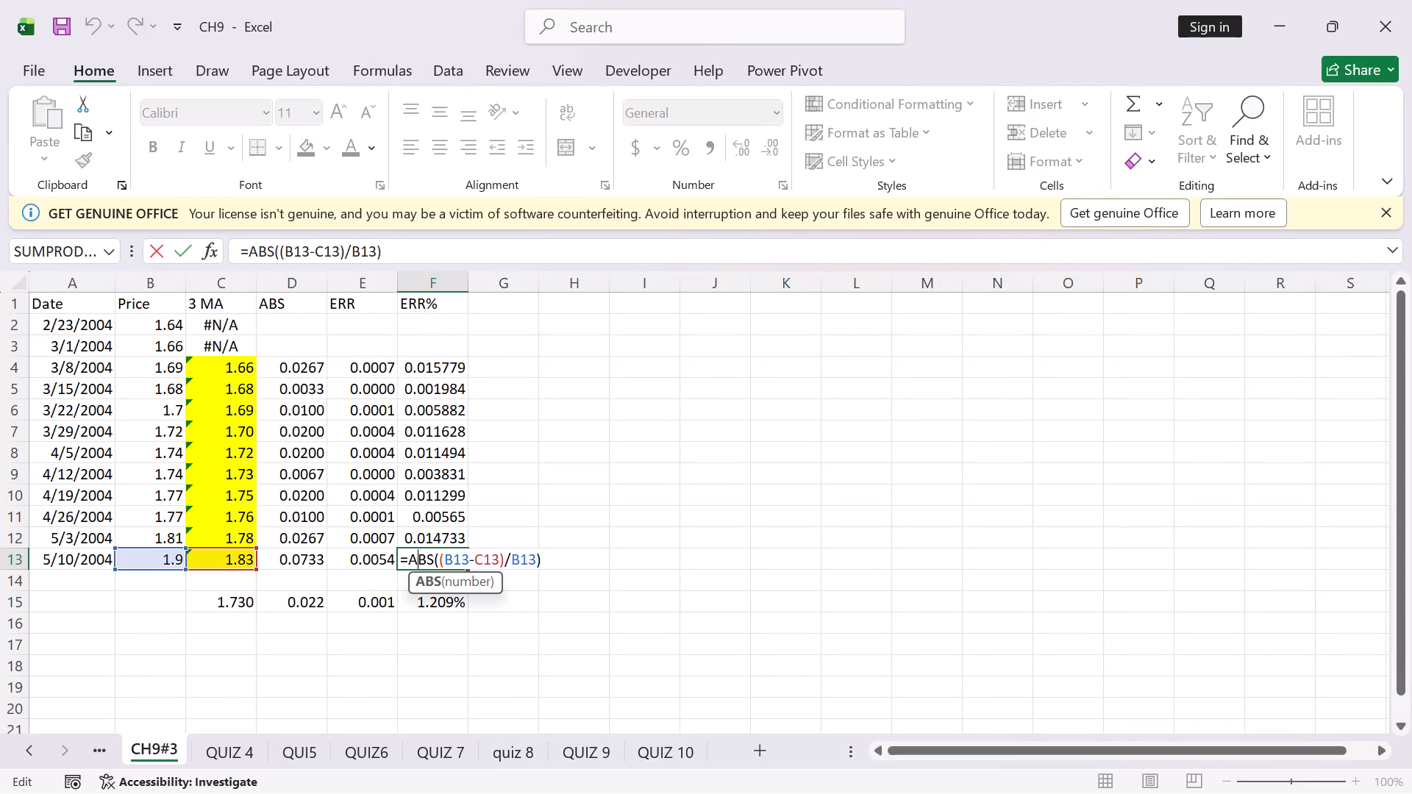
key("Return")
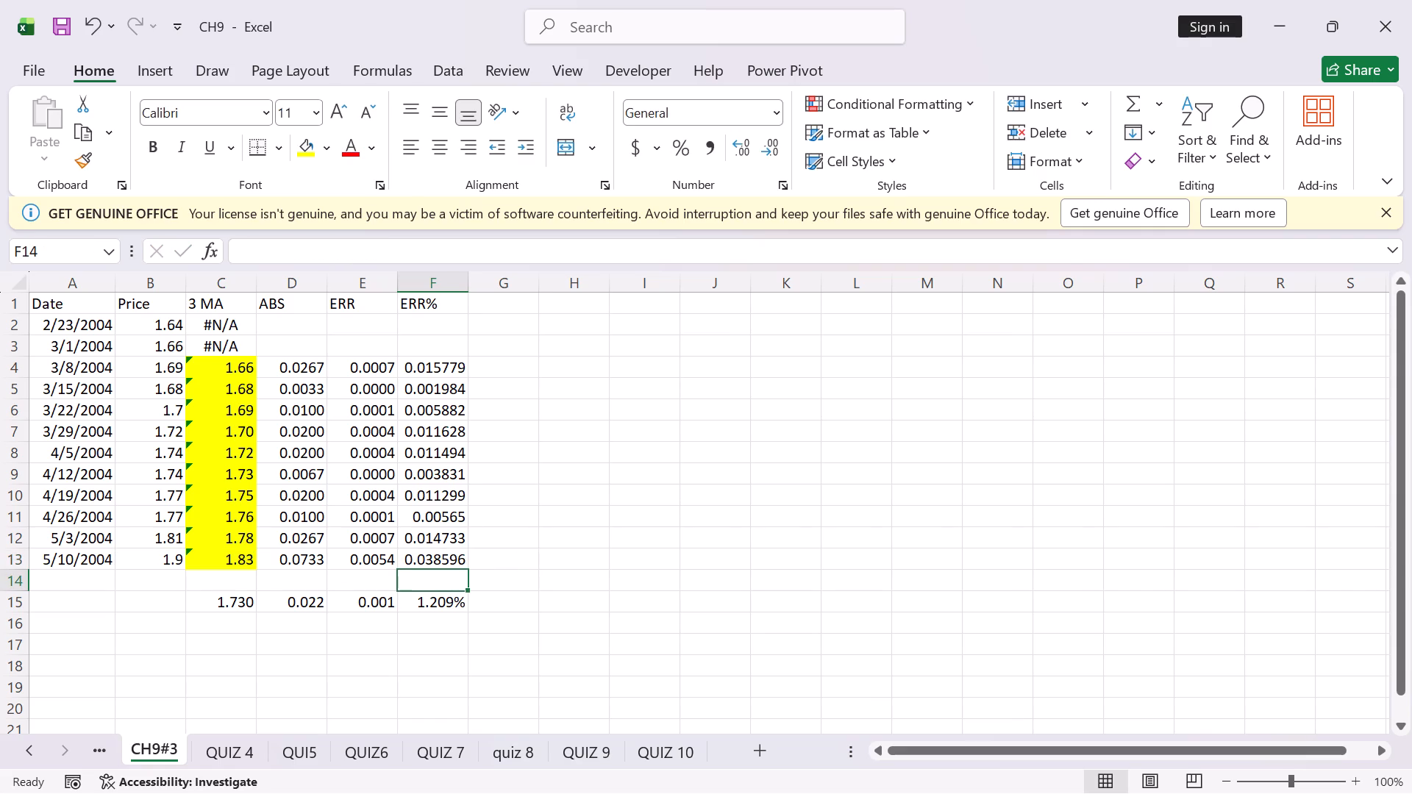
Inspect the AVERAGE formulas in row 15, cells D15, F15, E15 and C15, in edit mode, re-entering each as it stands.
double_click(315, 598)
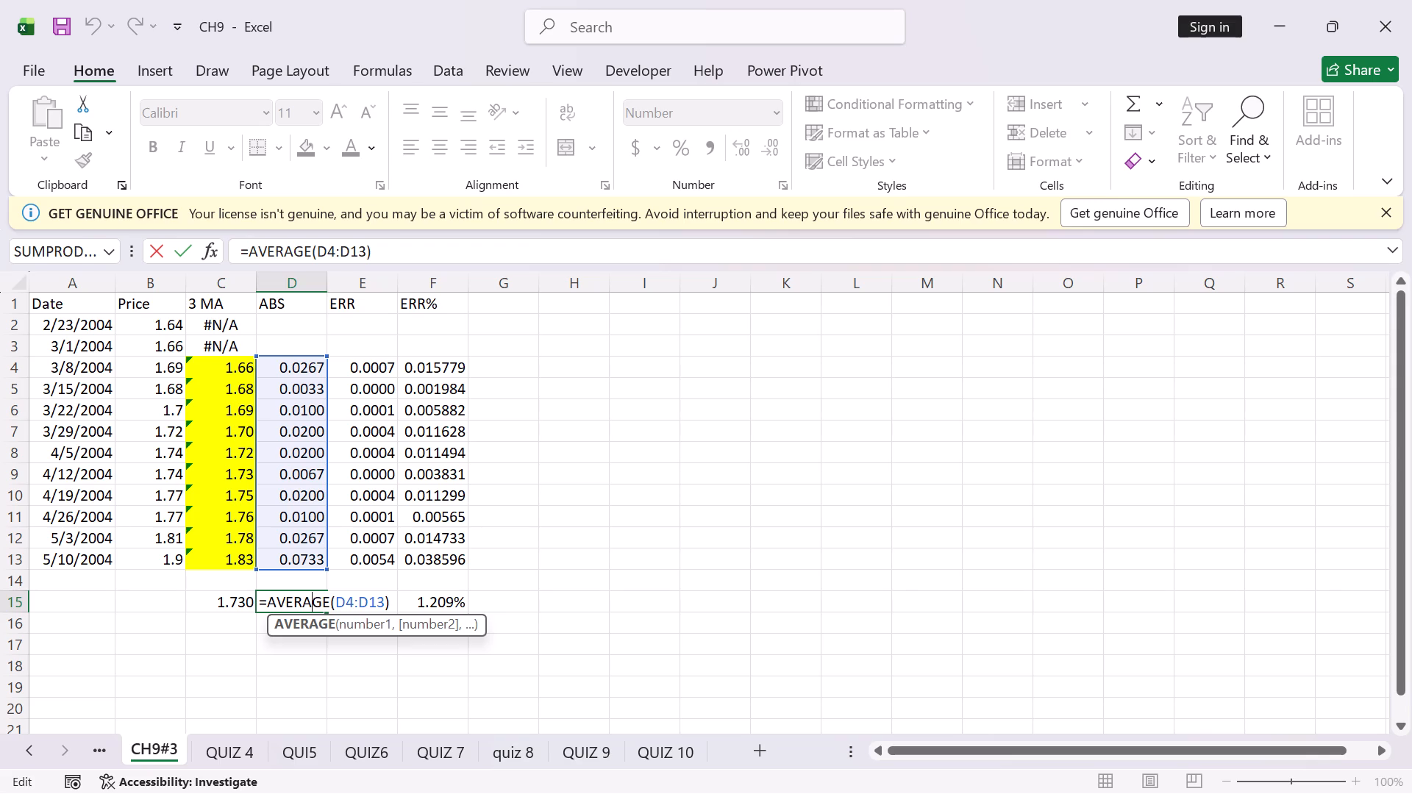
left_click(179, 245)
double_click(444, 602)
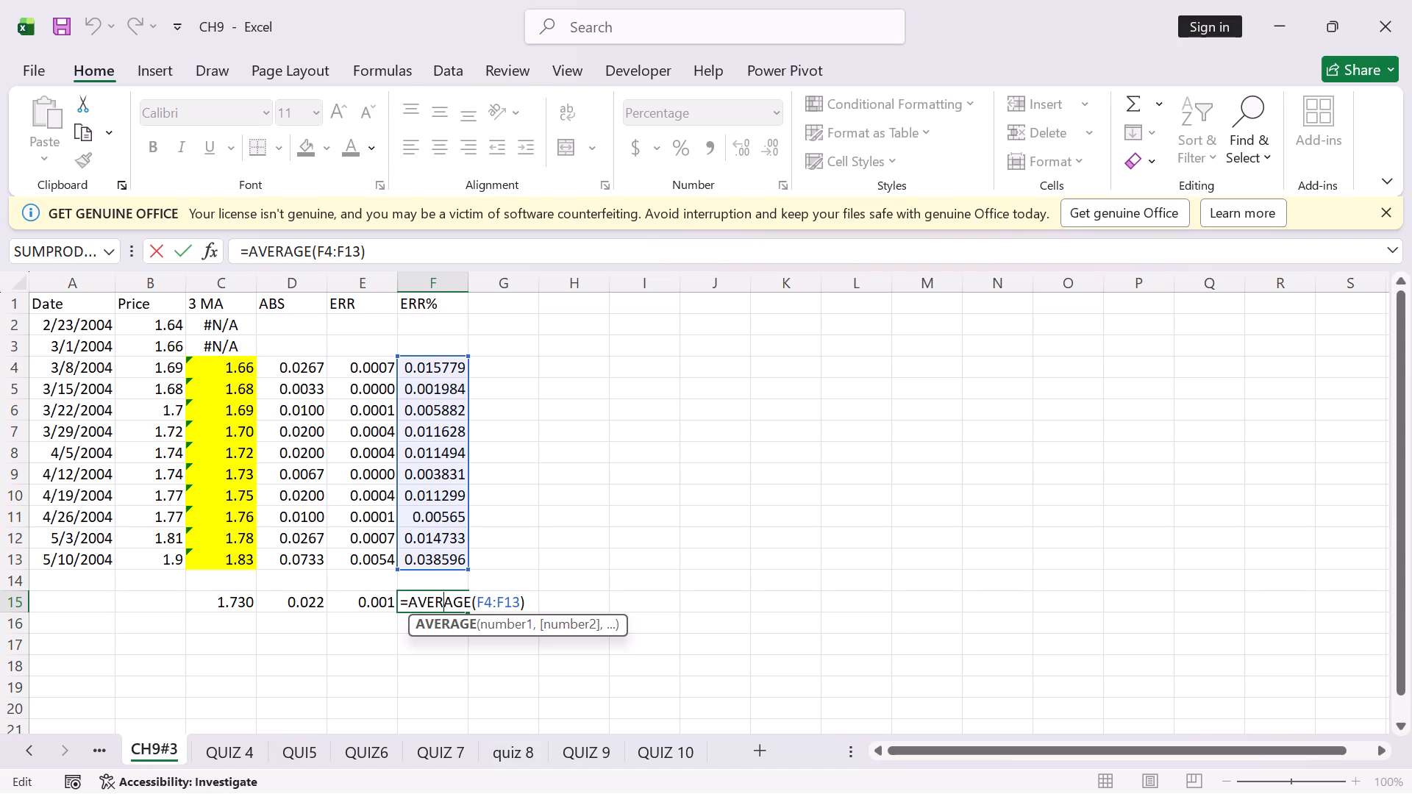
left_click(185, 251)
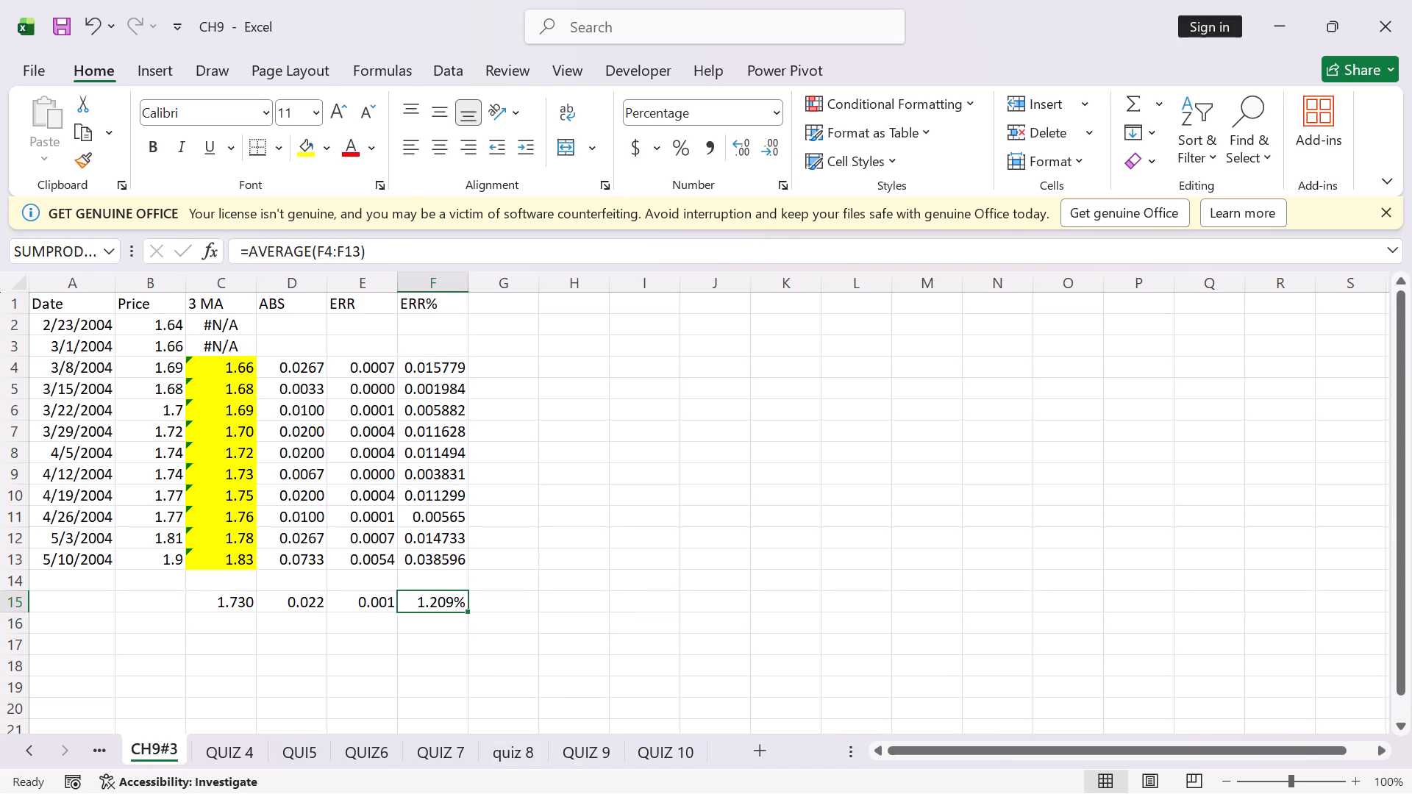
double_click(377, 601)
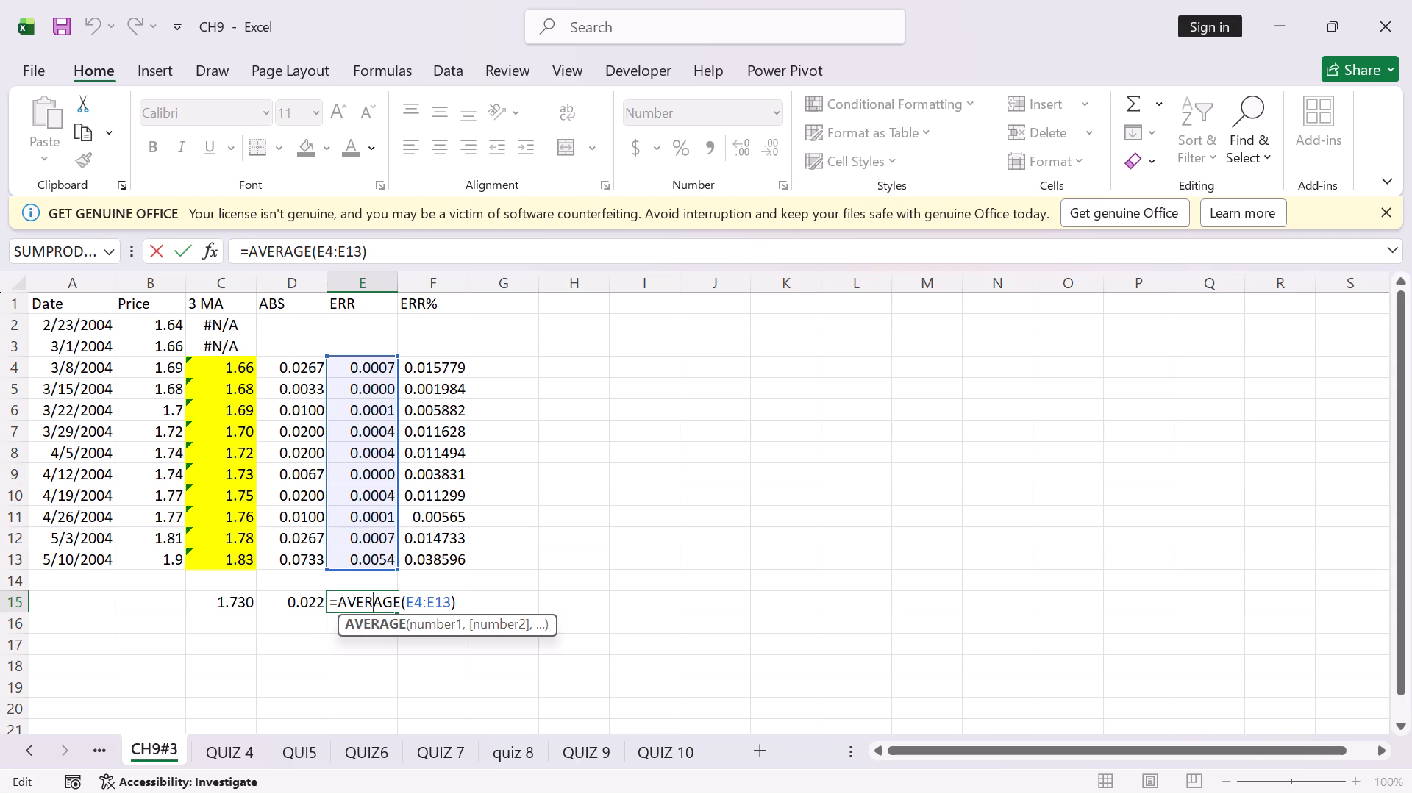
left_click(179, 243)
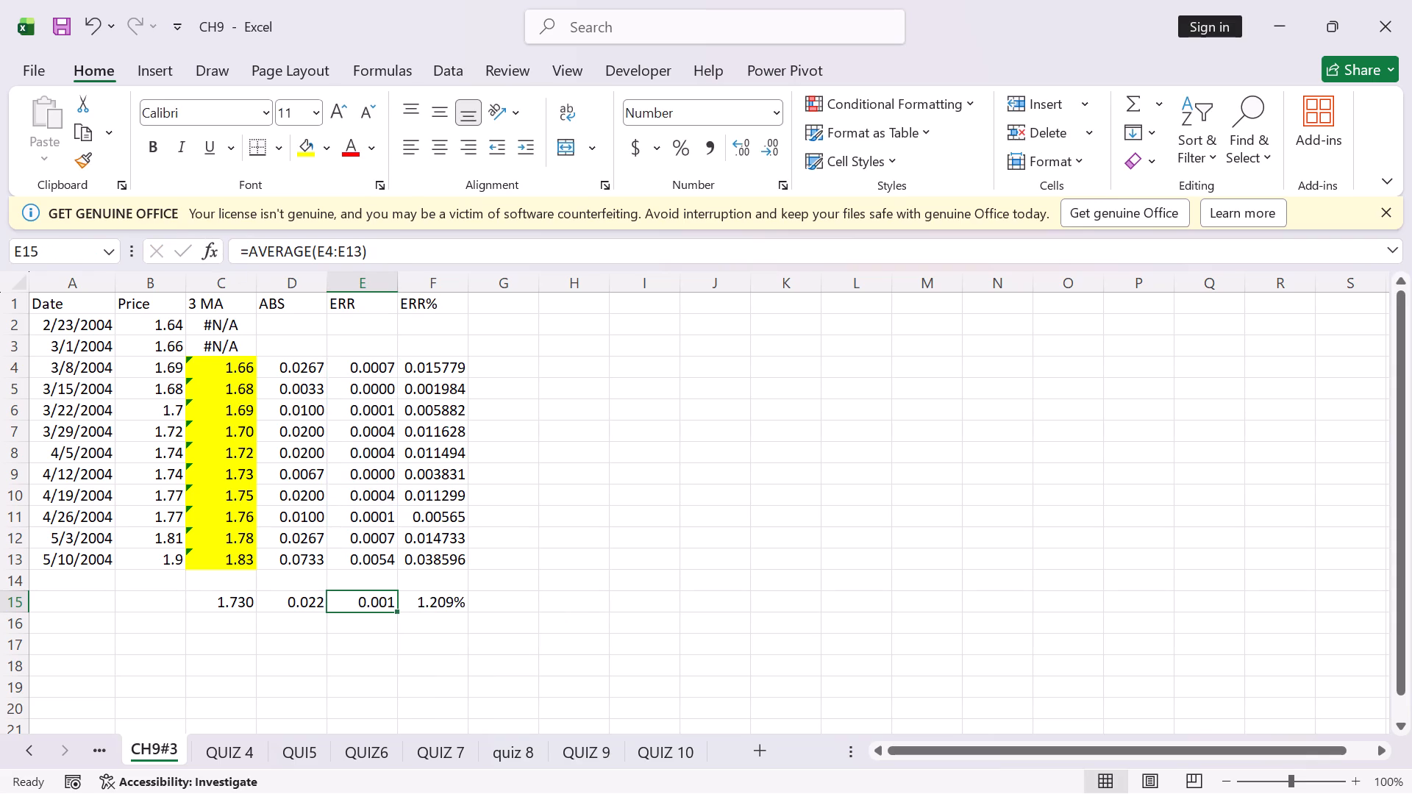
double_click(235, 602)
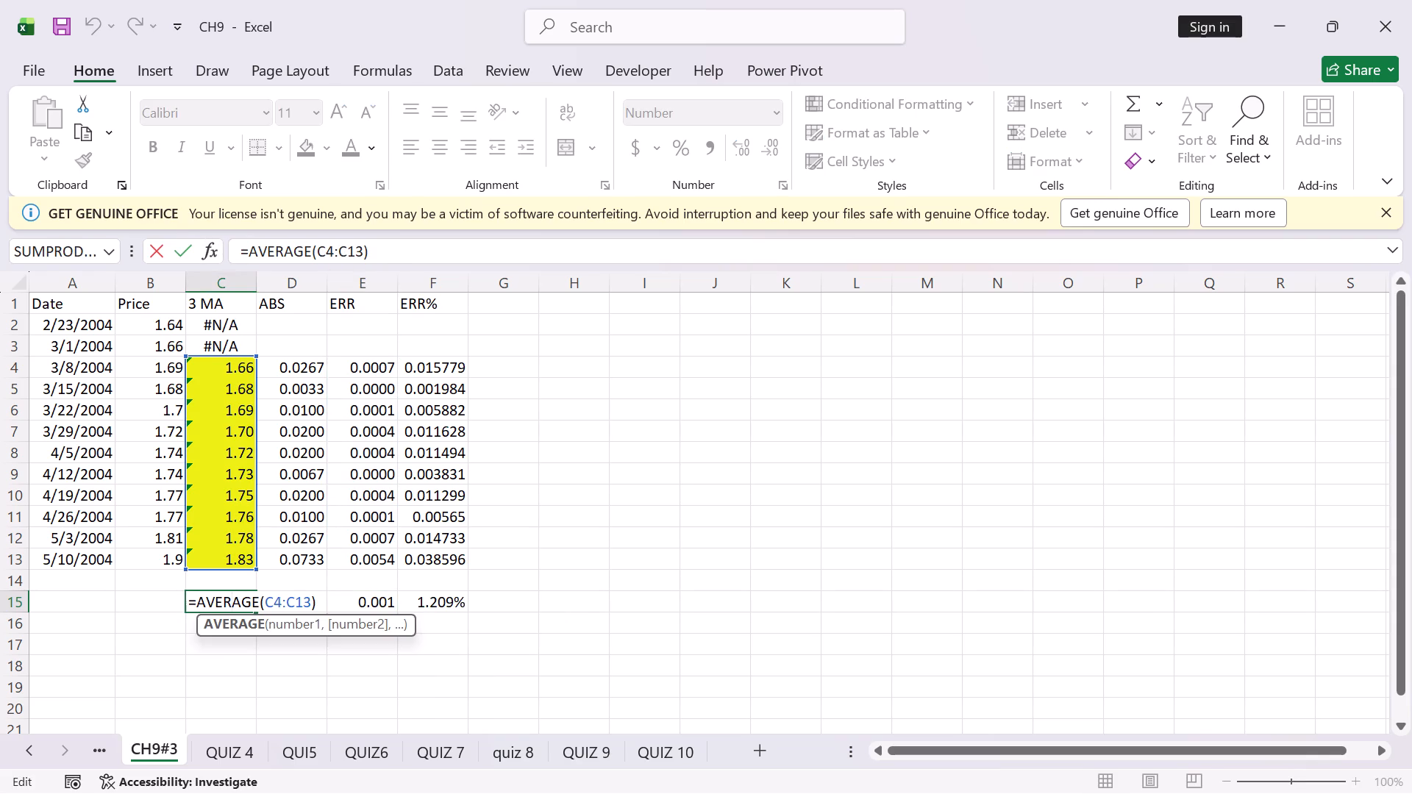
left_click(183, 249)
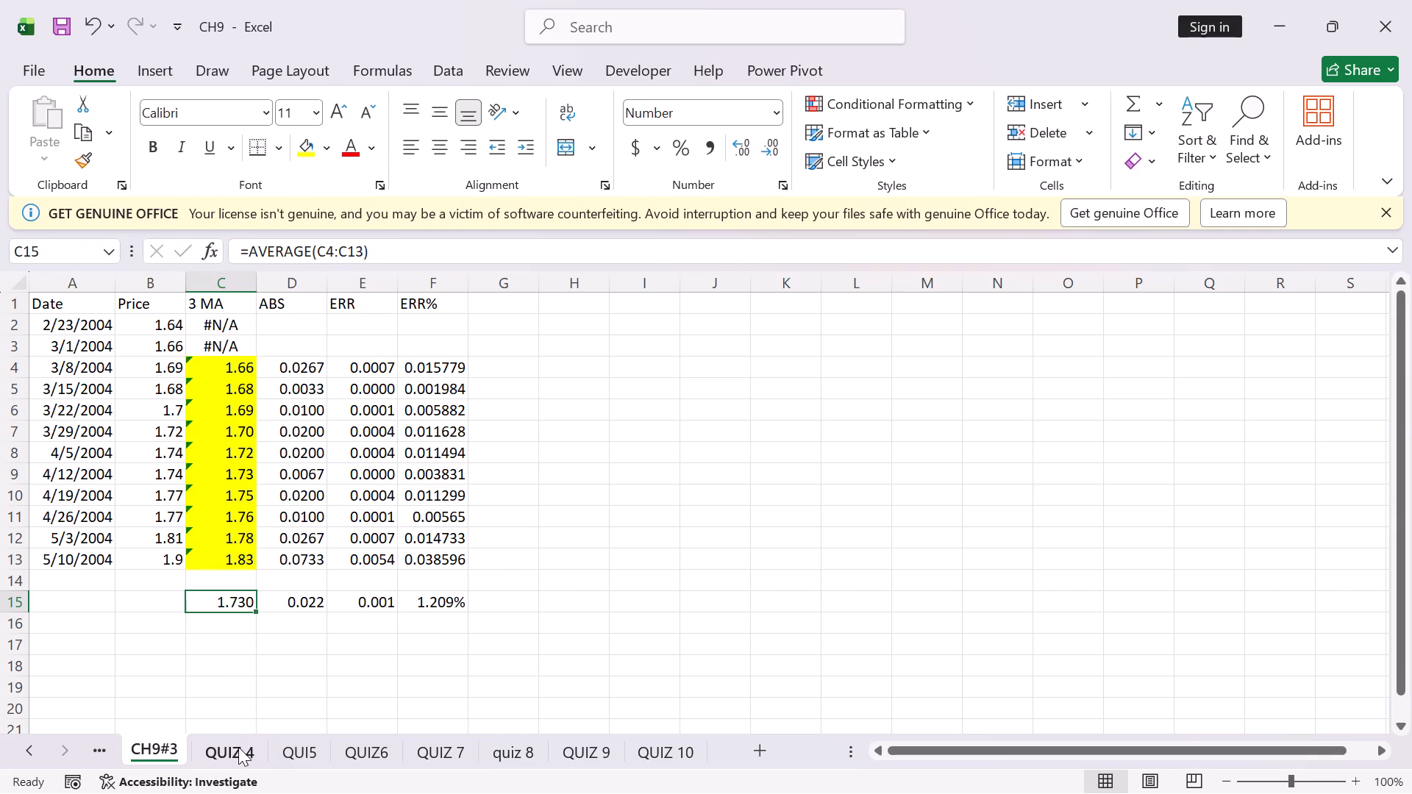
Switch to the QUIZ 4 sheet and look over its data, checking the Stock Exchange entries in F3 and F6.
left_click(238, 747)
scroll(354, 570, "down", 3)
scroll(380, 587, "up", 4)
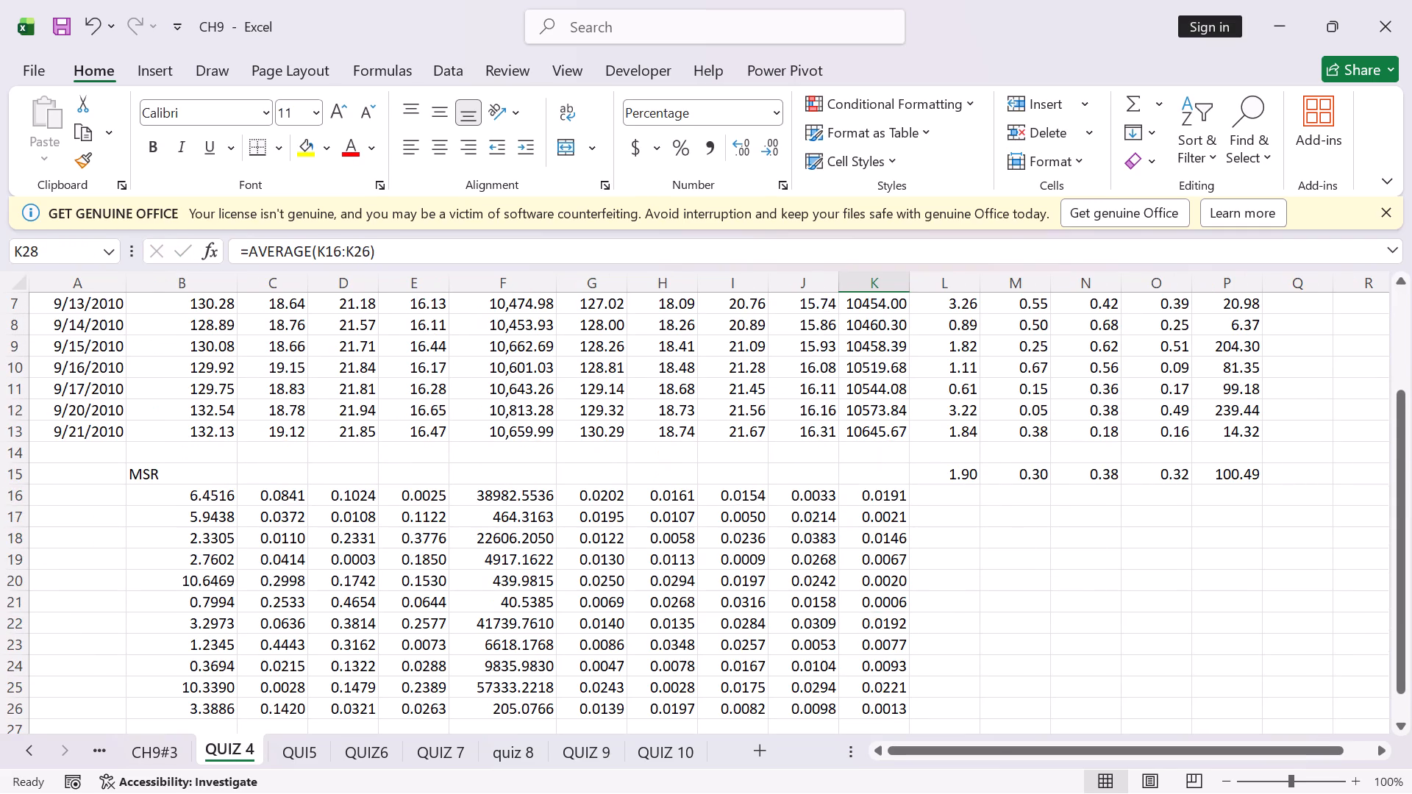
scroll(371, 584, "up", 2)
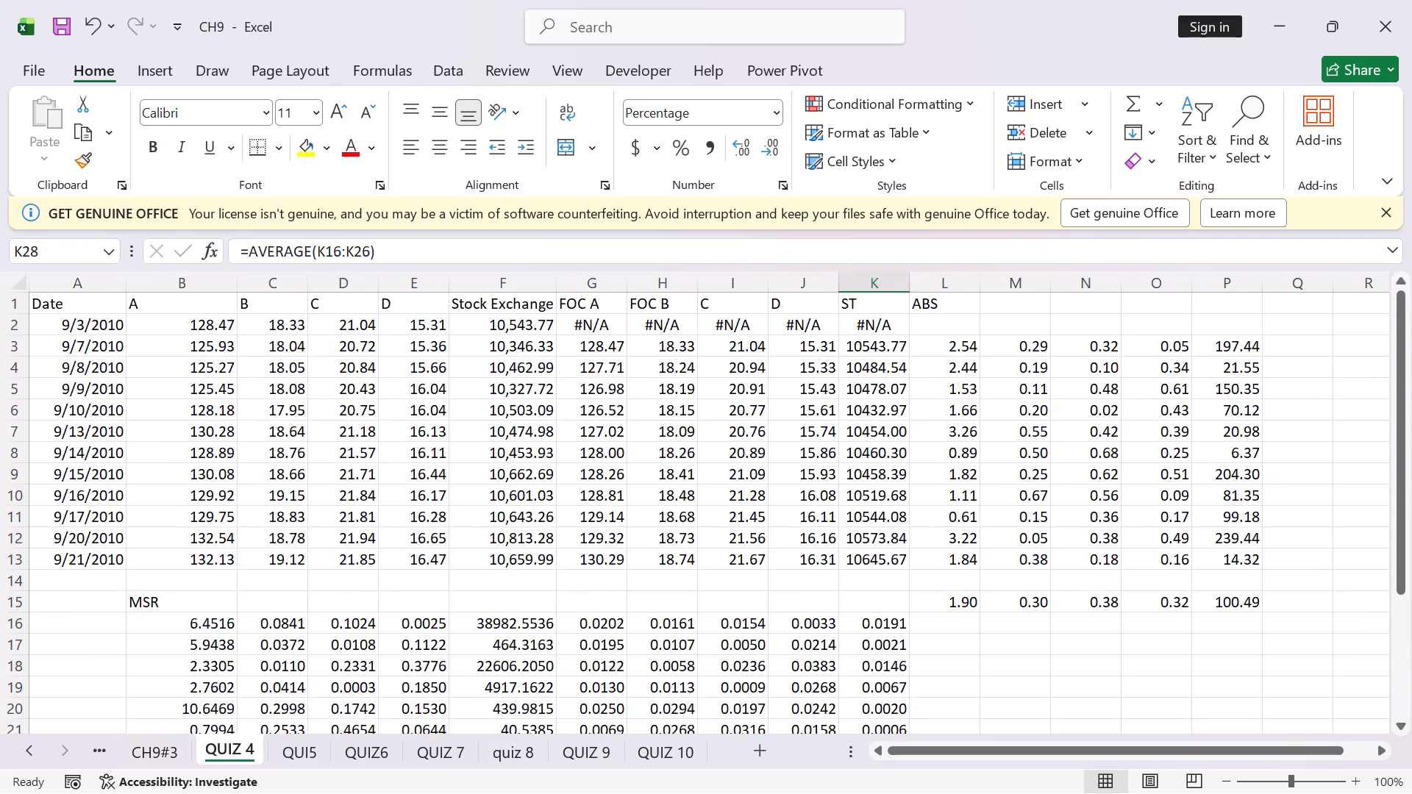
double_click(516, 346)
left_click(524, 411)
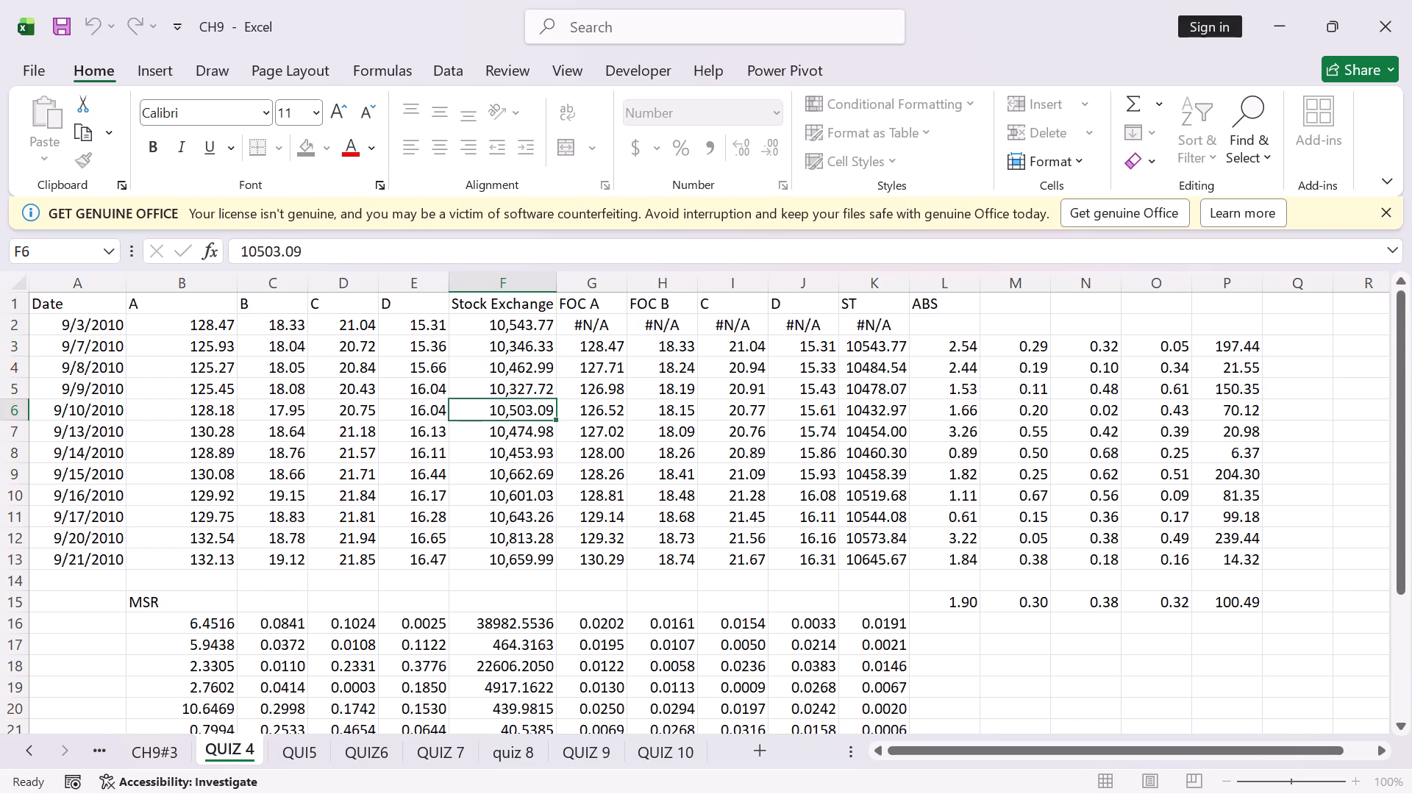
Inspect the FOC A forecast formulas in cells G3, G4 and G5, re-entering G4 and G5 as they stand.
left_click(599, 346)
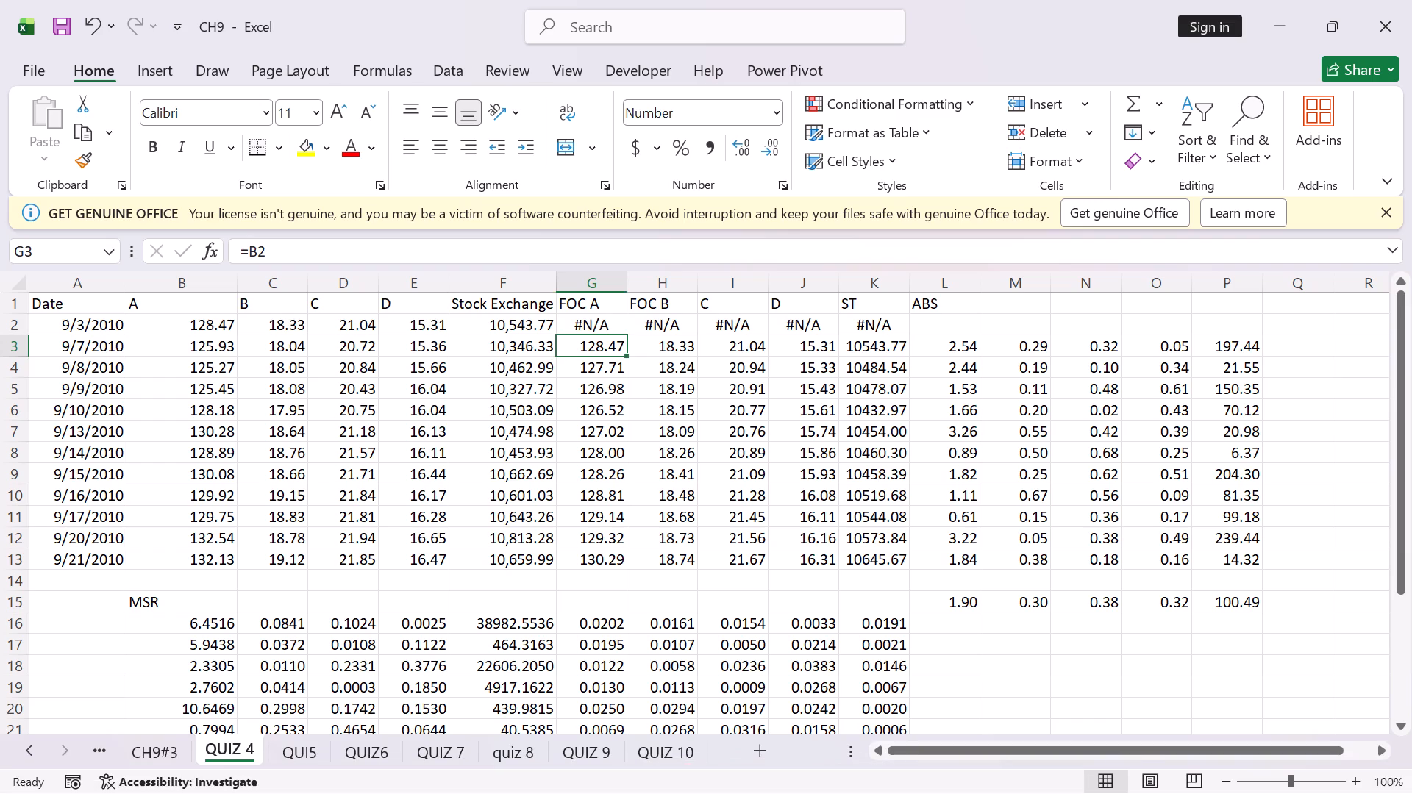
left_click(588, 368)
double_click(588, 368)
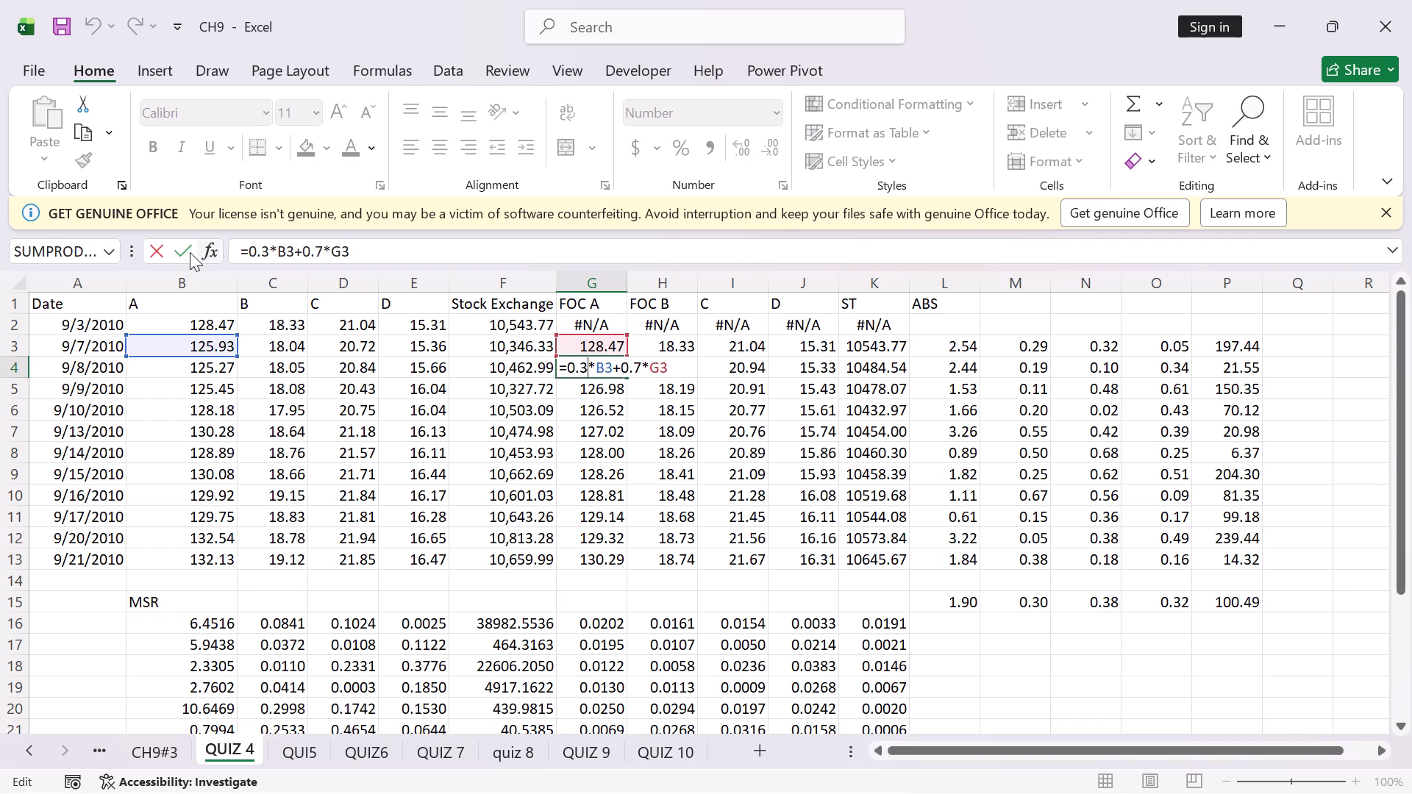
left_click(190, 249)
double_click(600, 387)
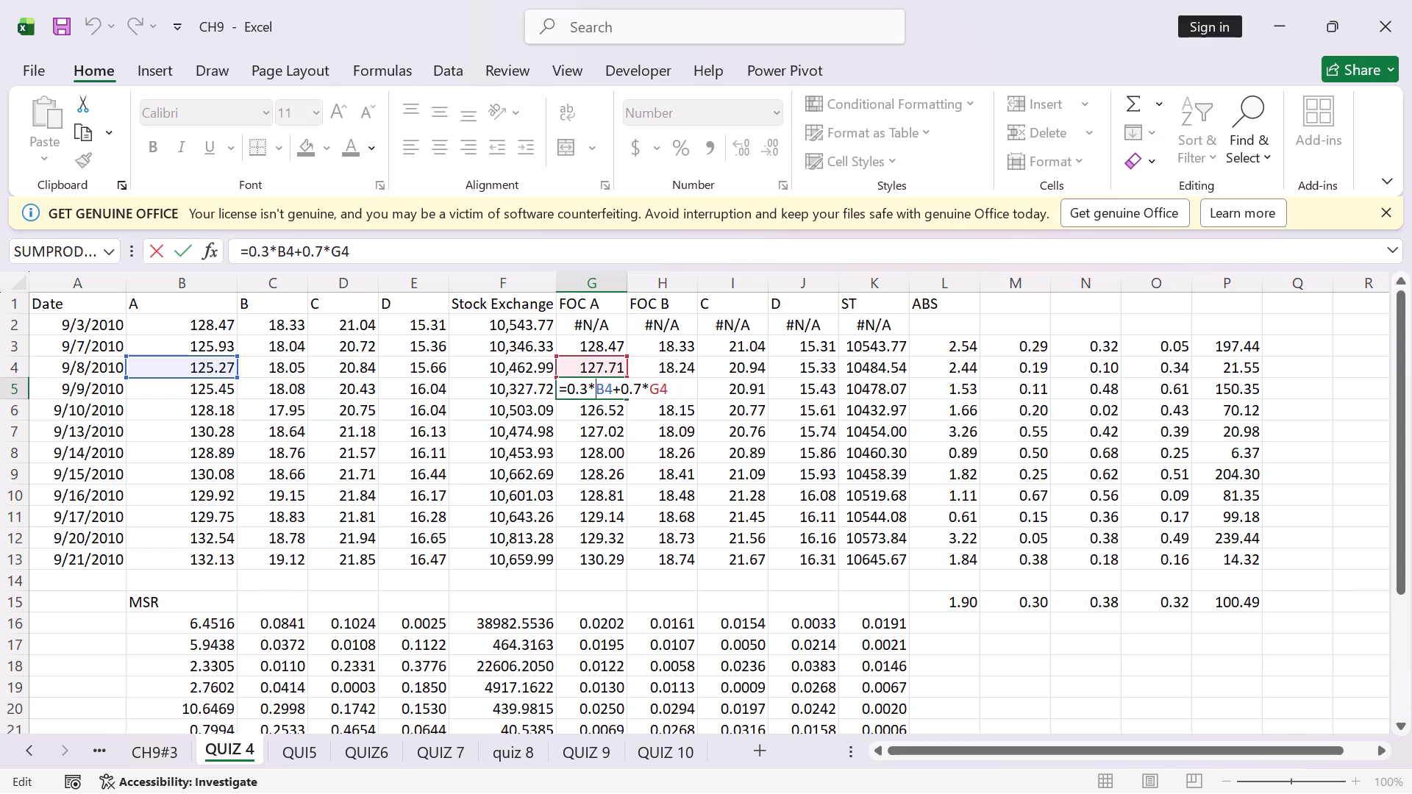
left_click(188, 247)
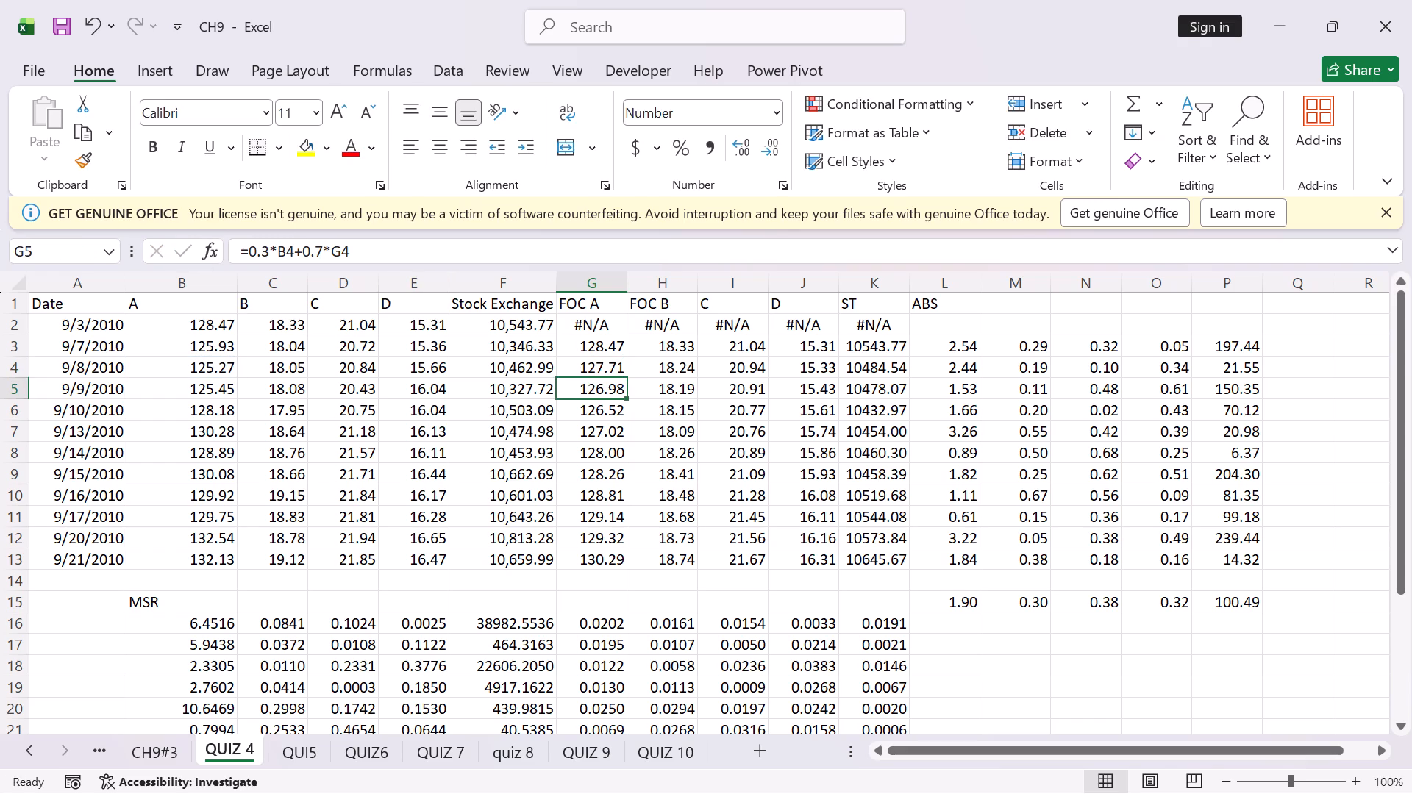
Inspect the FOC B forecast formulas in cells H5 and H7 in edit mode, re-entering each as it stands.
left_click(673, 387)
double_click(673, 387)
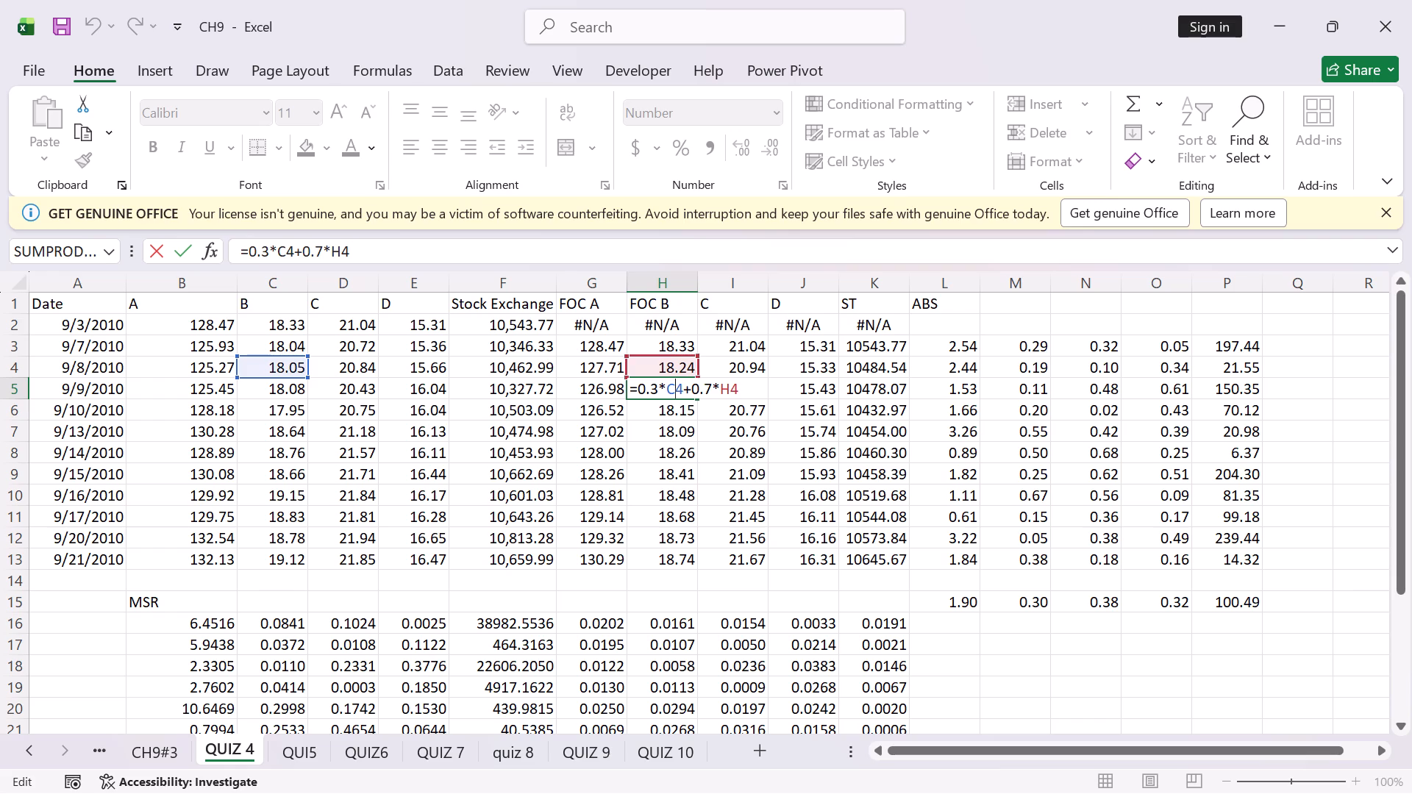
left_click(189, 243)
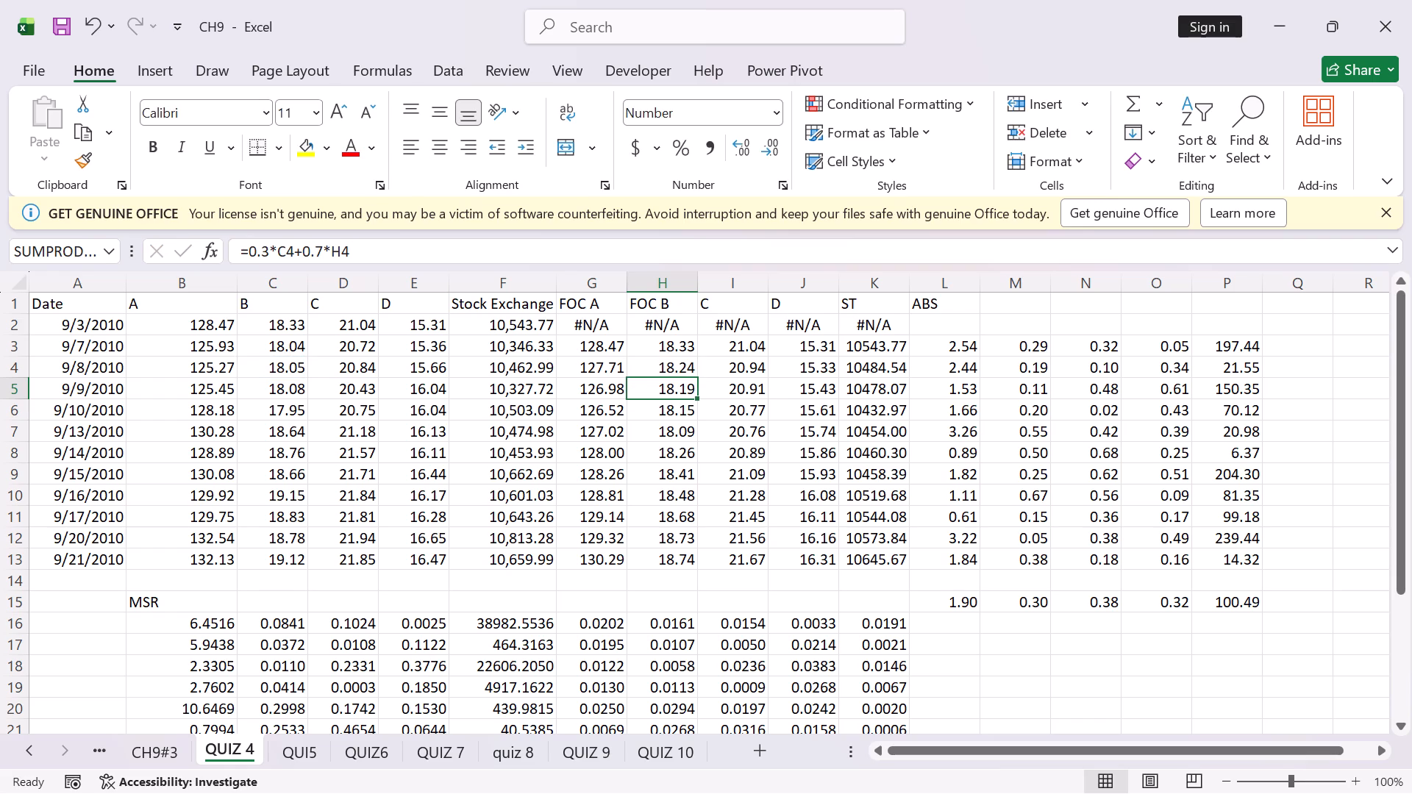
double_click(686, 434)
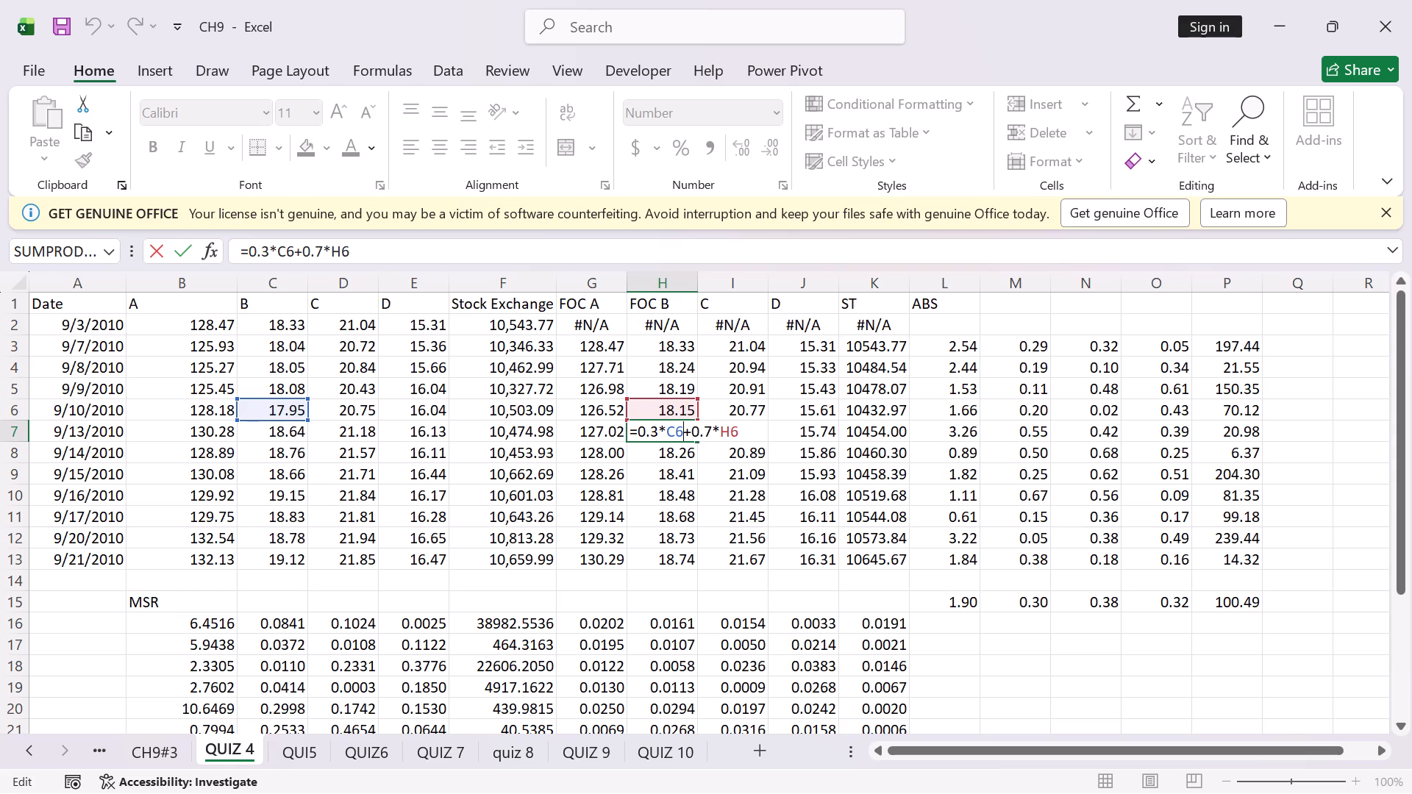
left_click(176, 251)
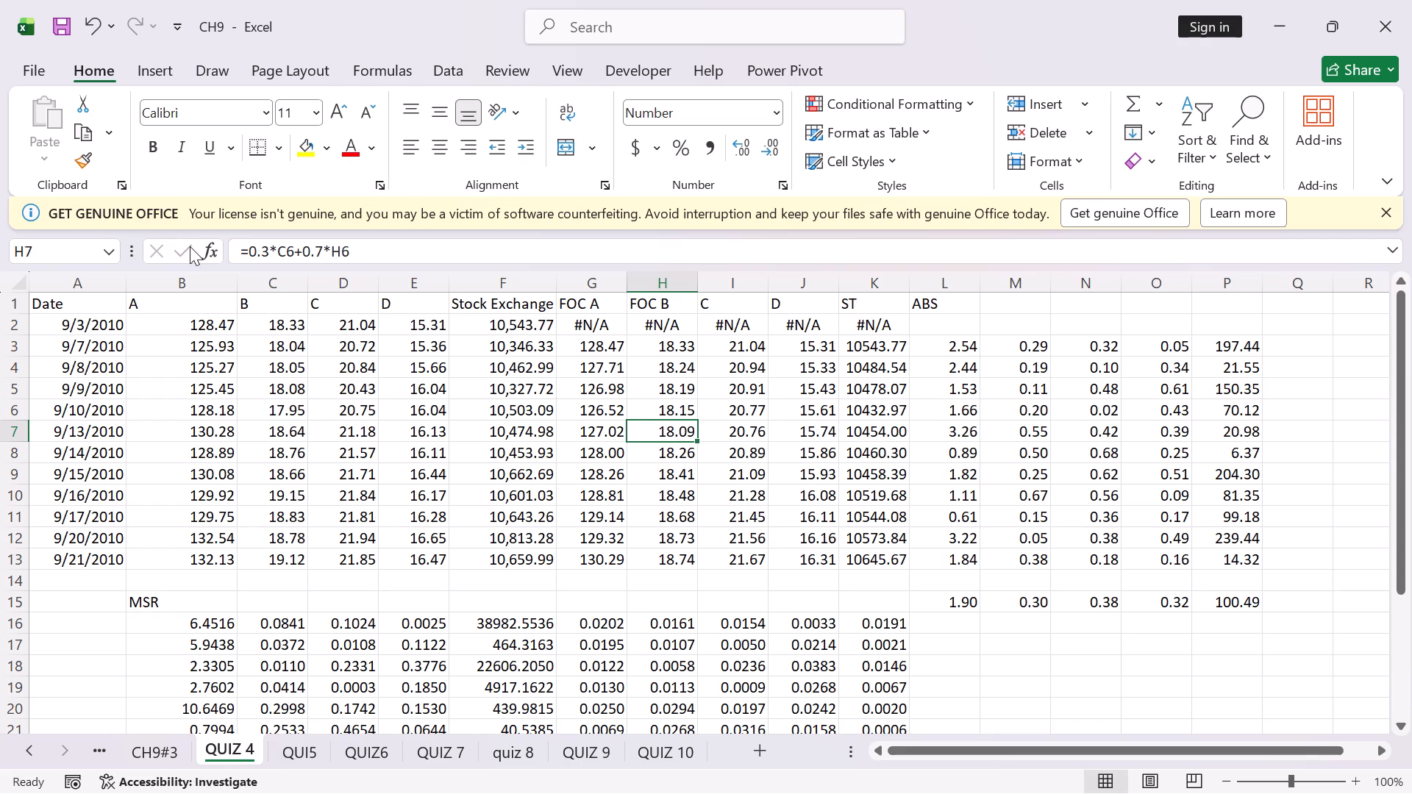
Inspect the stock C forecast formulas in cells I7 and I10 in edit mode, re-entering each as it stands.
double_click(738, 428)
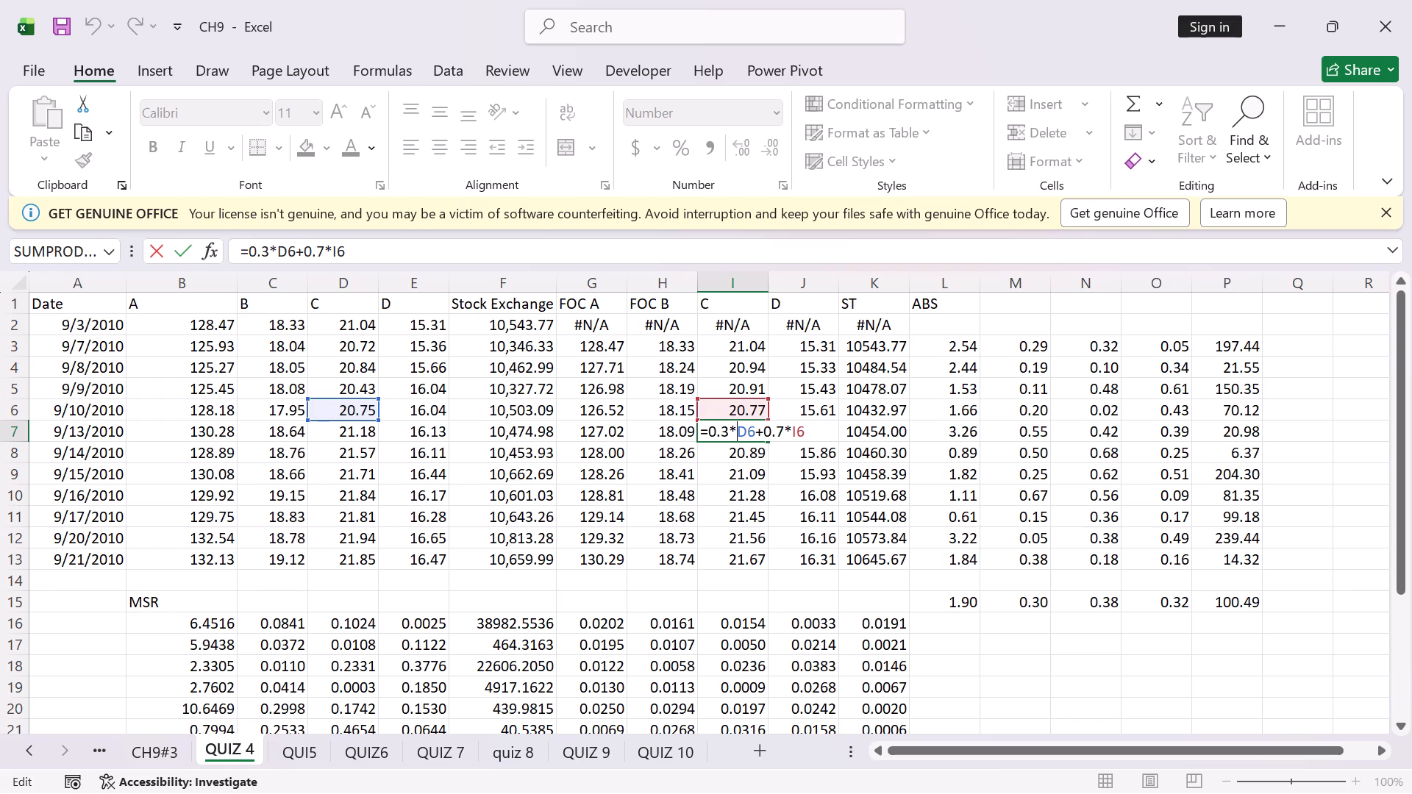
left_click(181, 245)
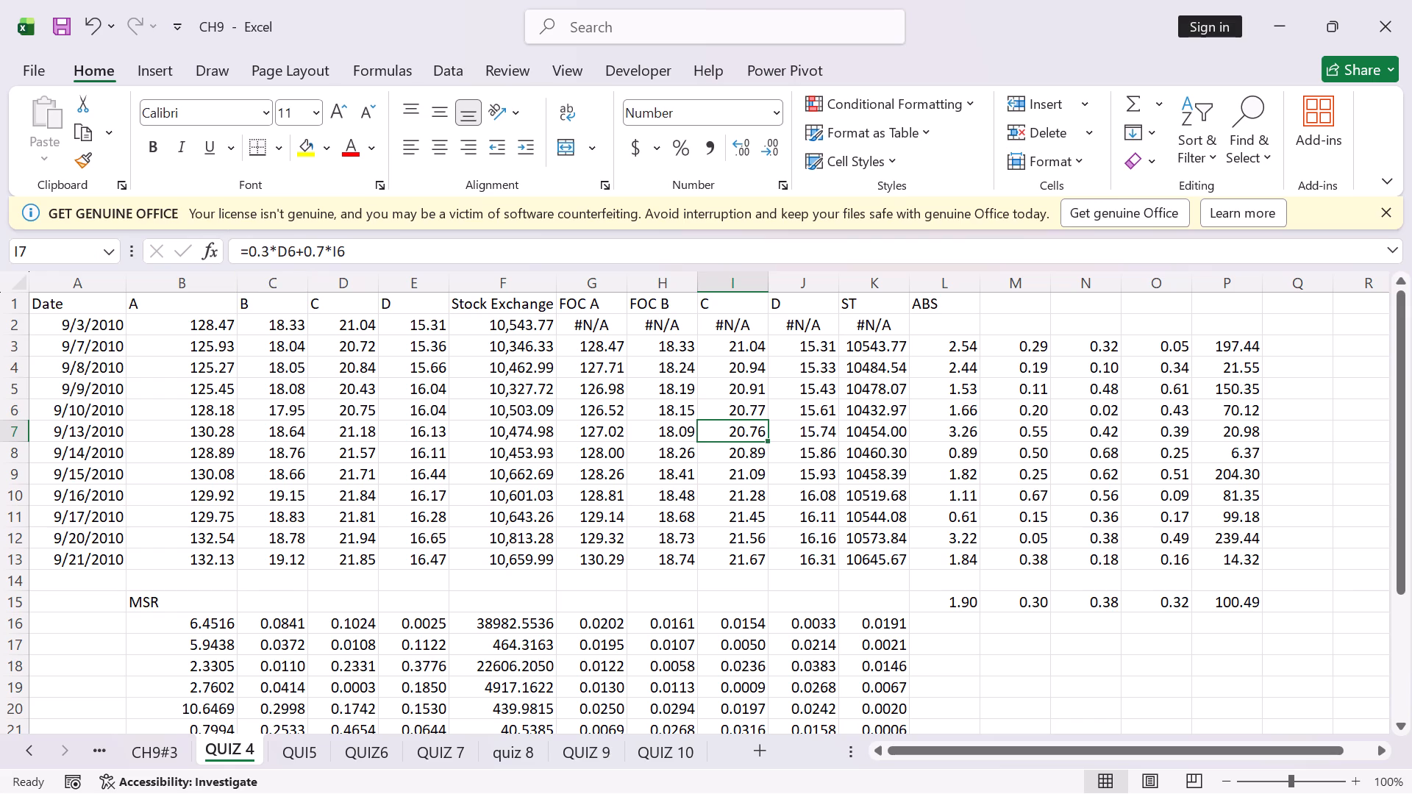
double_click(749, 496)
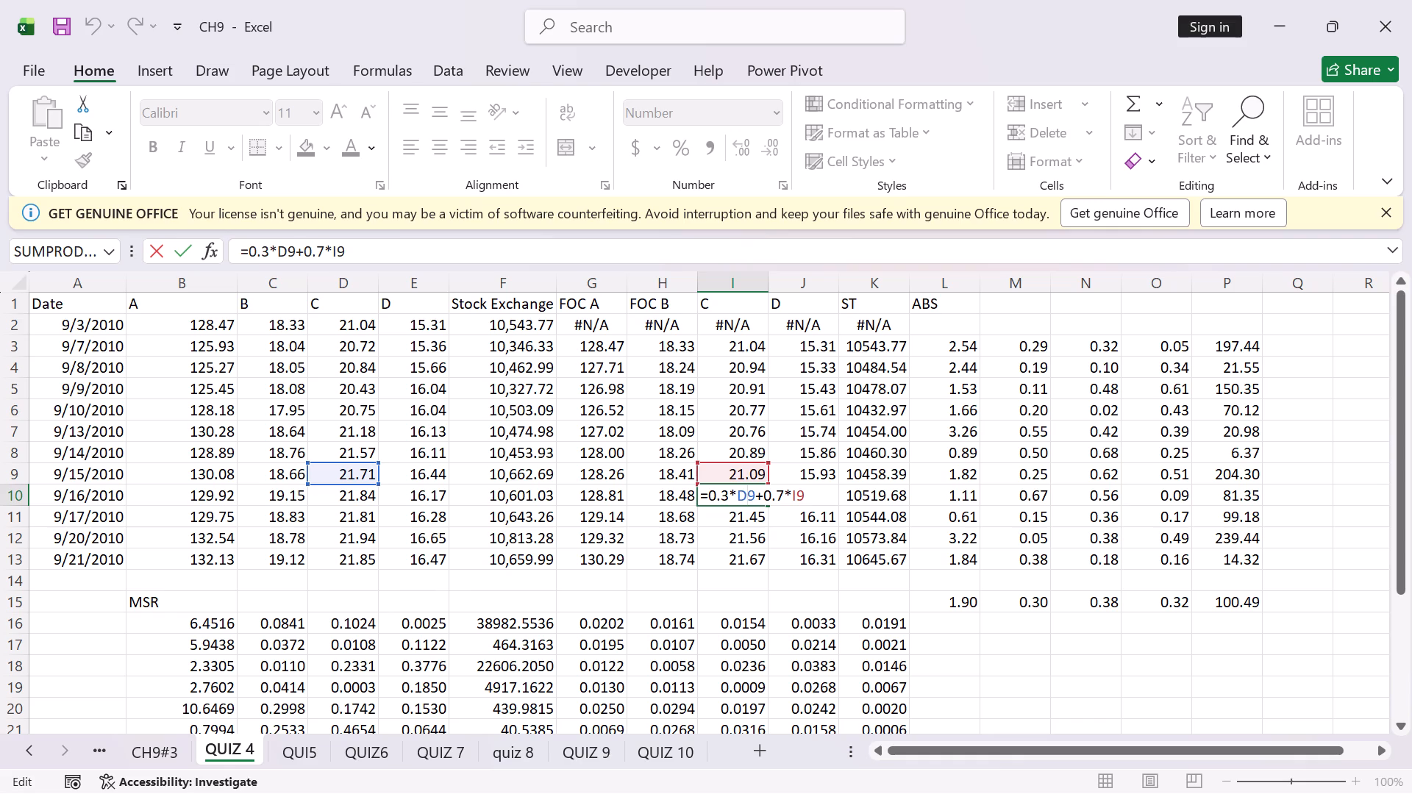
left_click(187, 252)
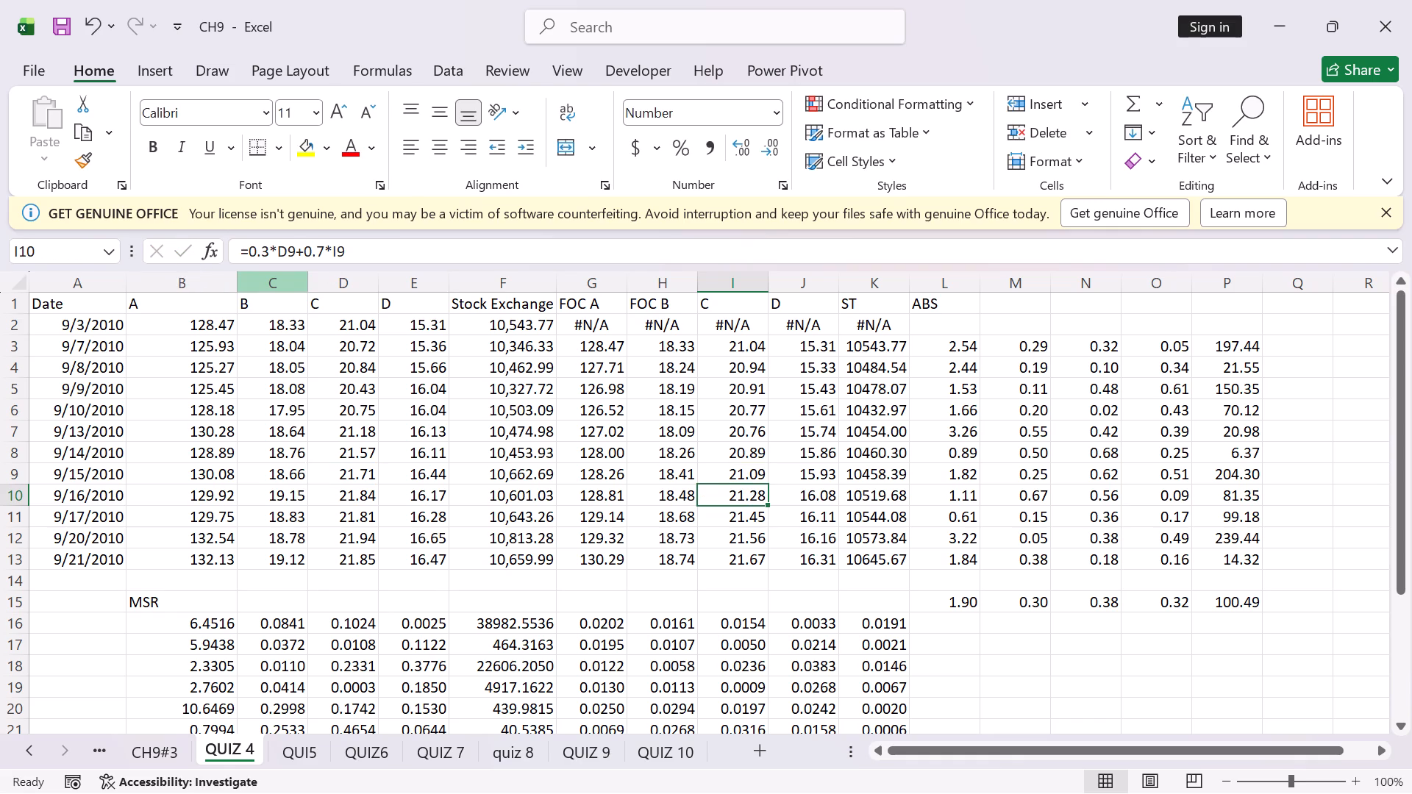
Inspect the ST forecast formulas in cells K10, K11, K12 and K13 in edit mode, re-entering each as it stands.
left_click(855, 502)
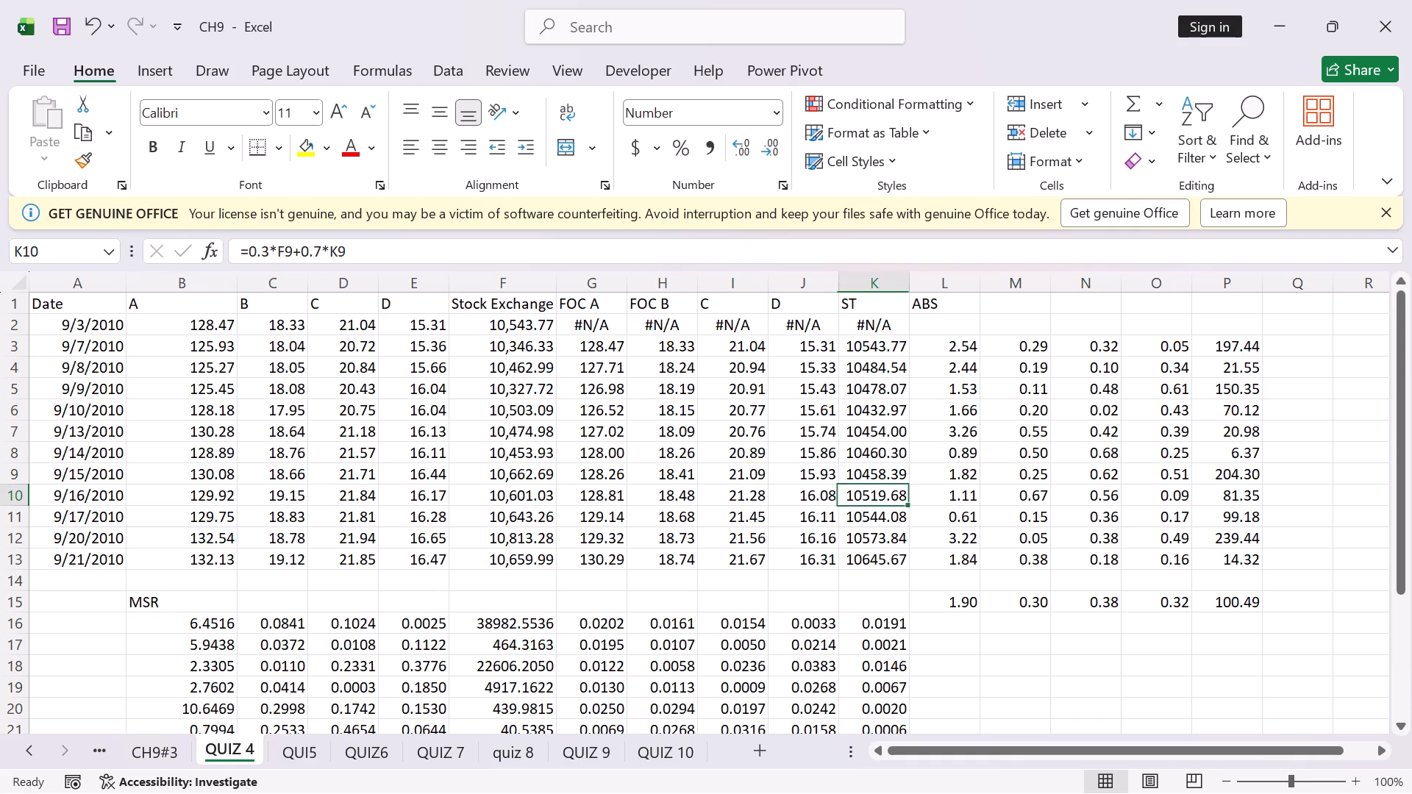
double_click(869, 494)
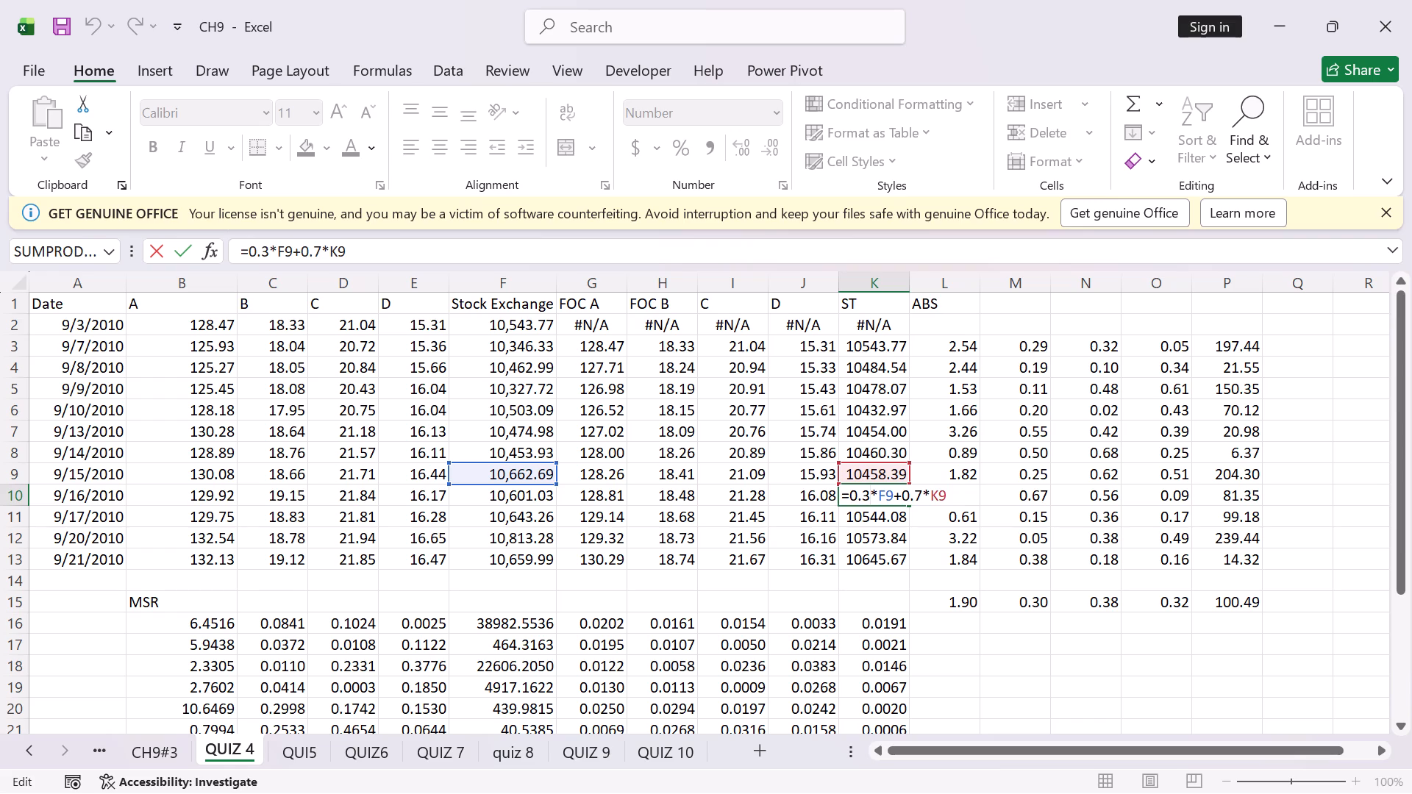
left_click(195, 250)
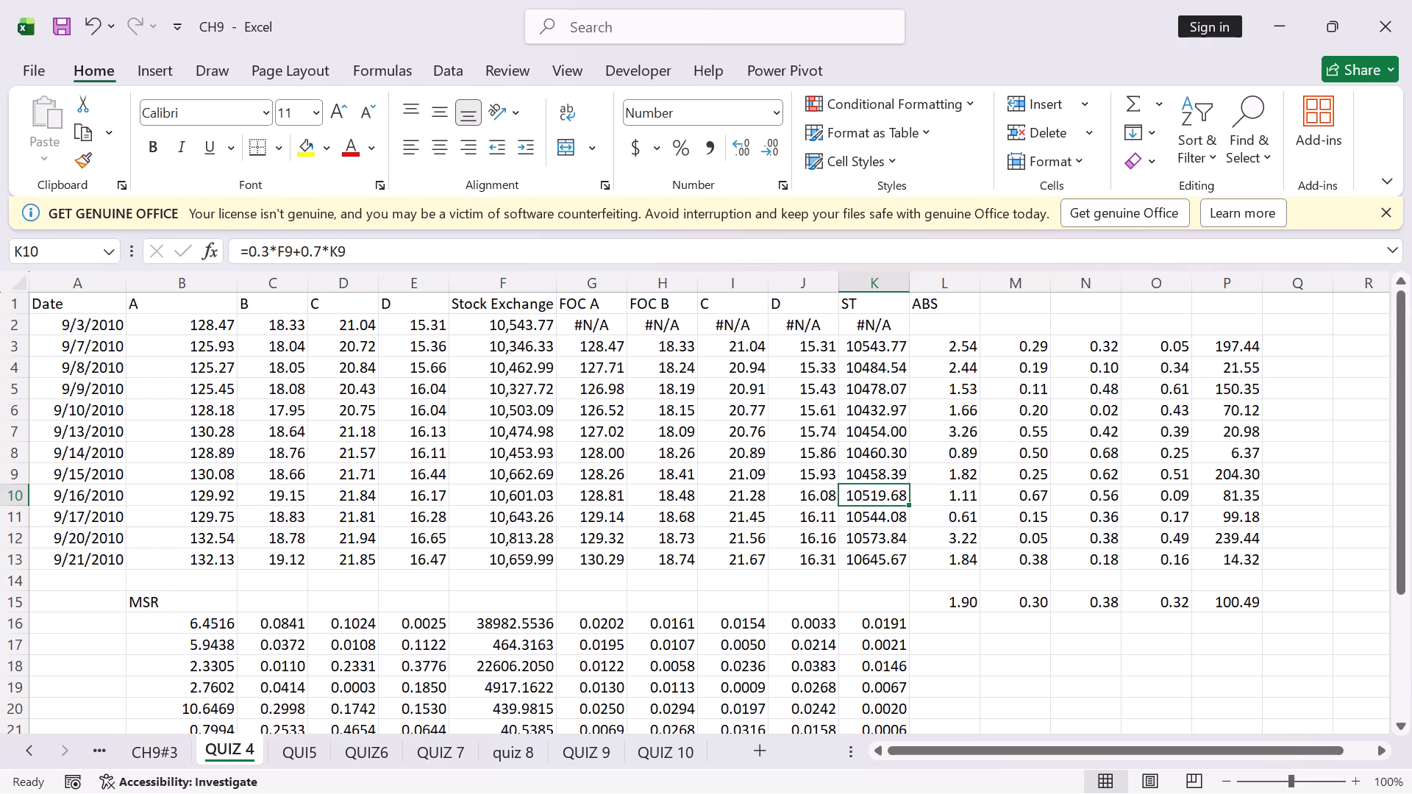
double_click(890, 521)
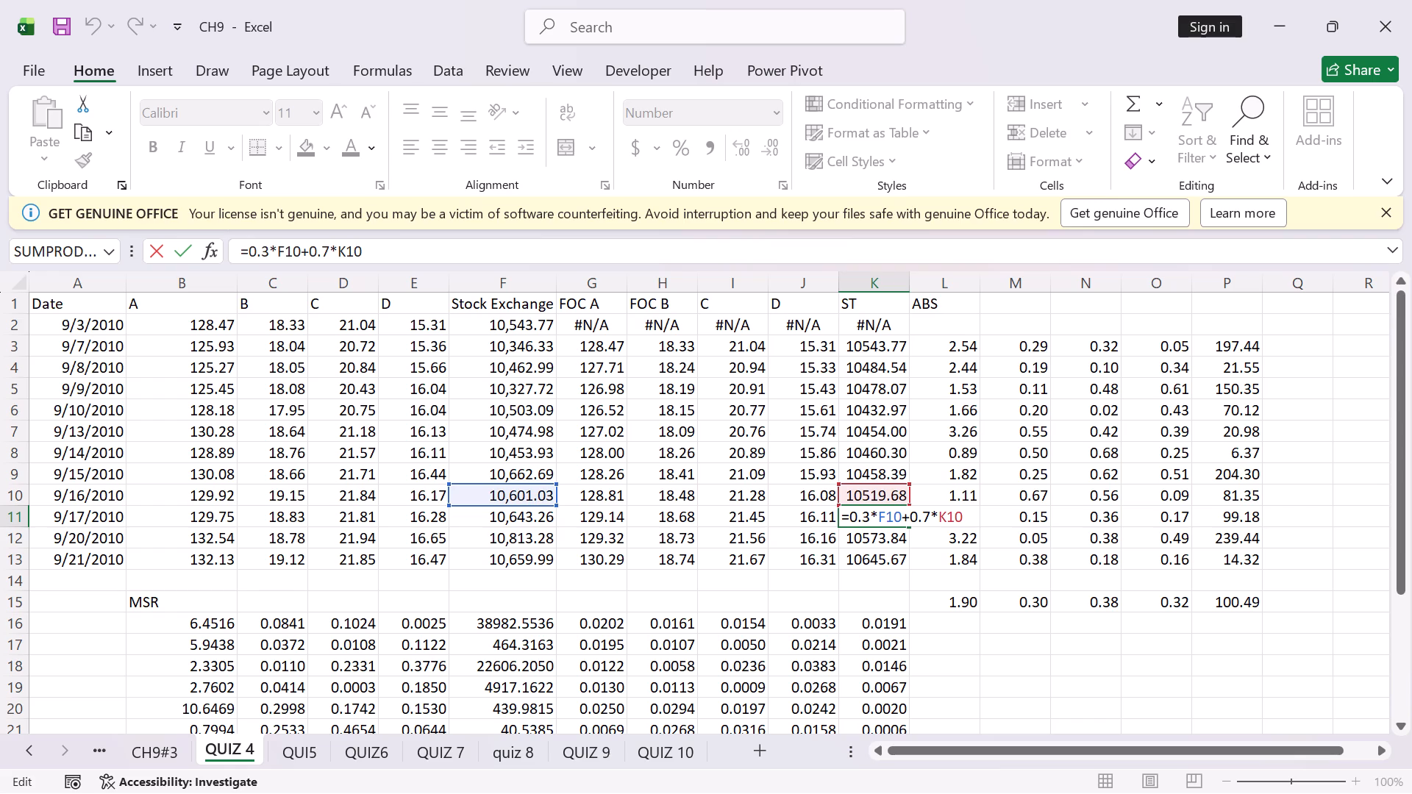
left_click(189, 251)
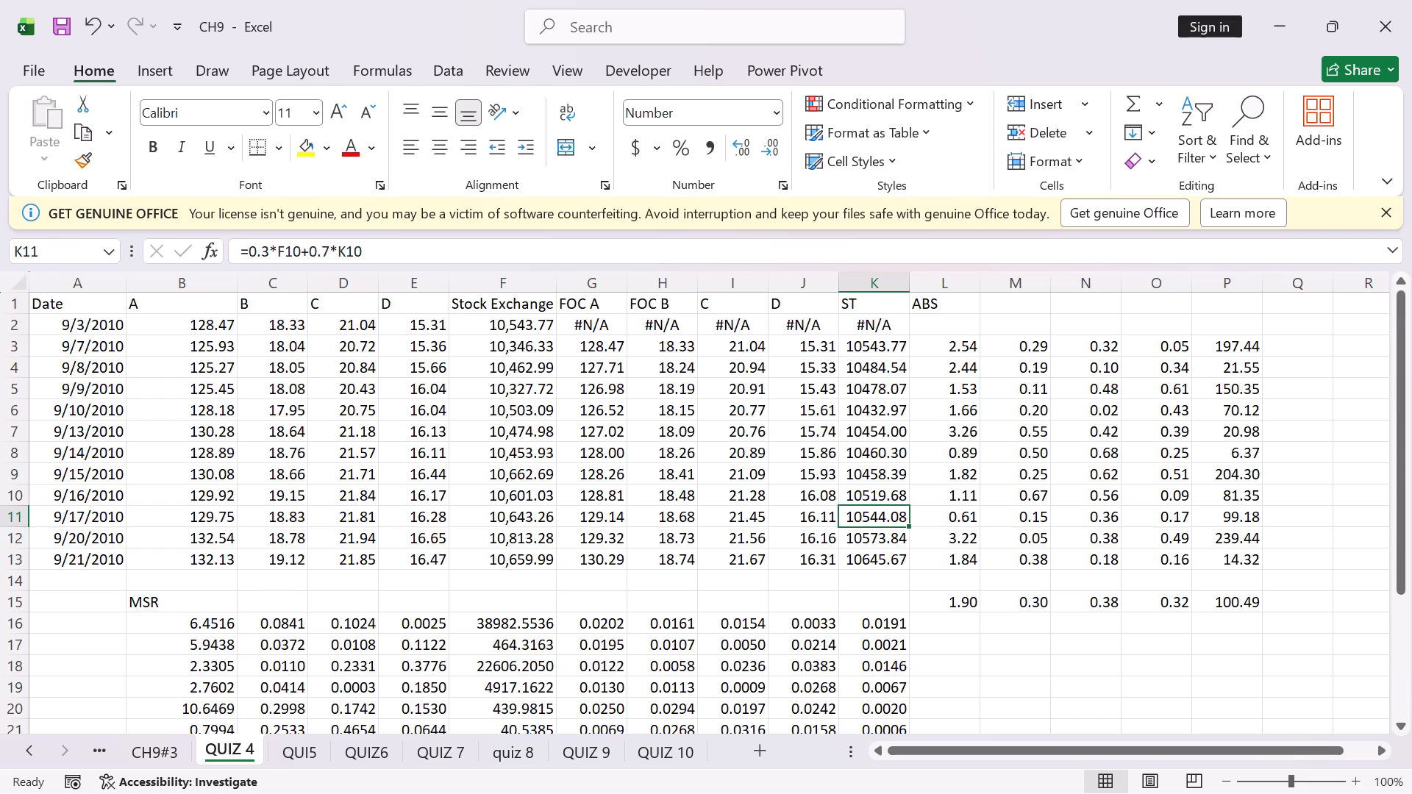
double_click(864, 537)
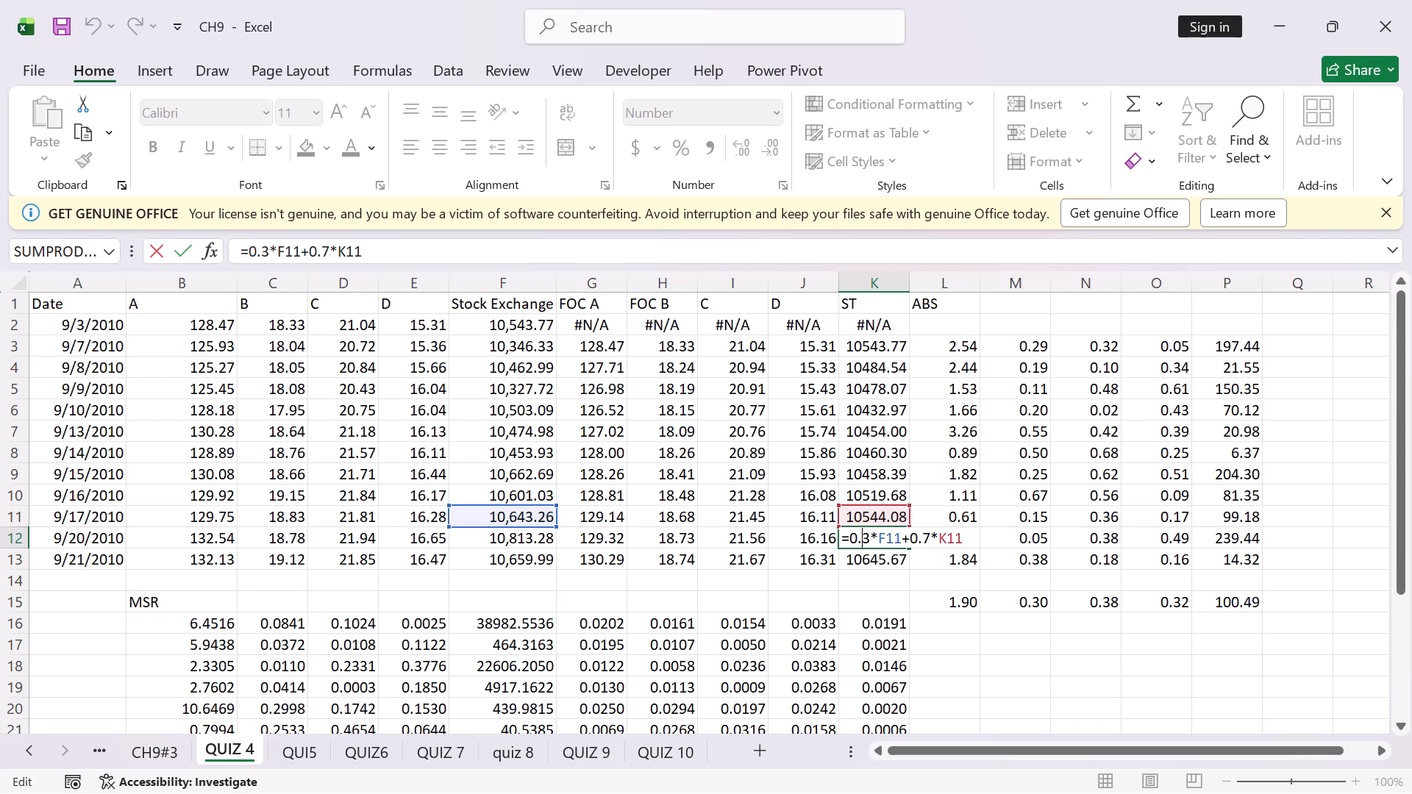
left_click(187, 250)
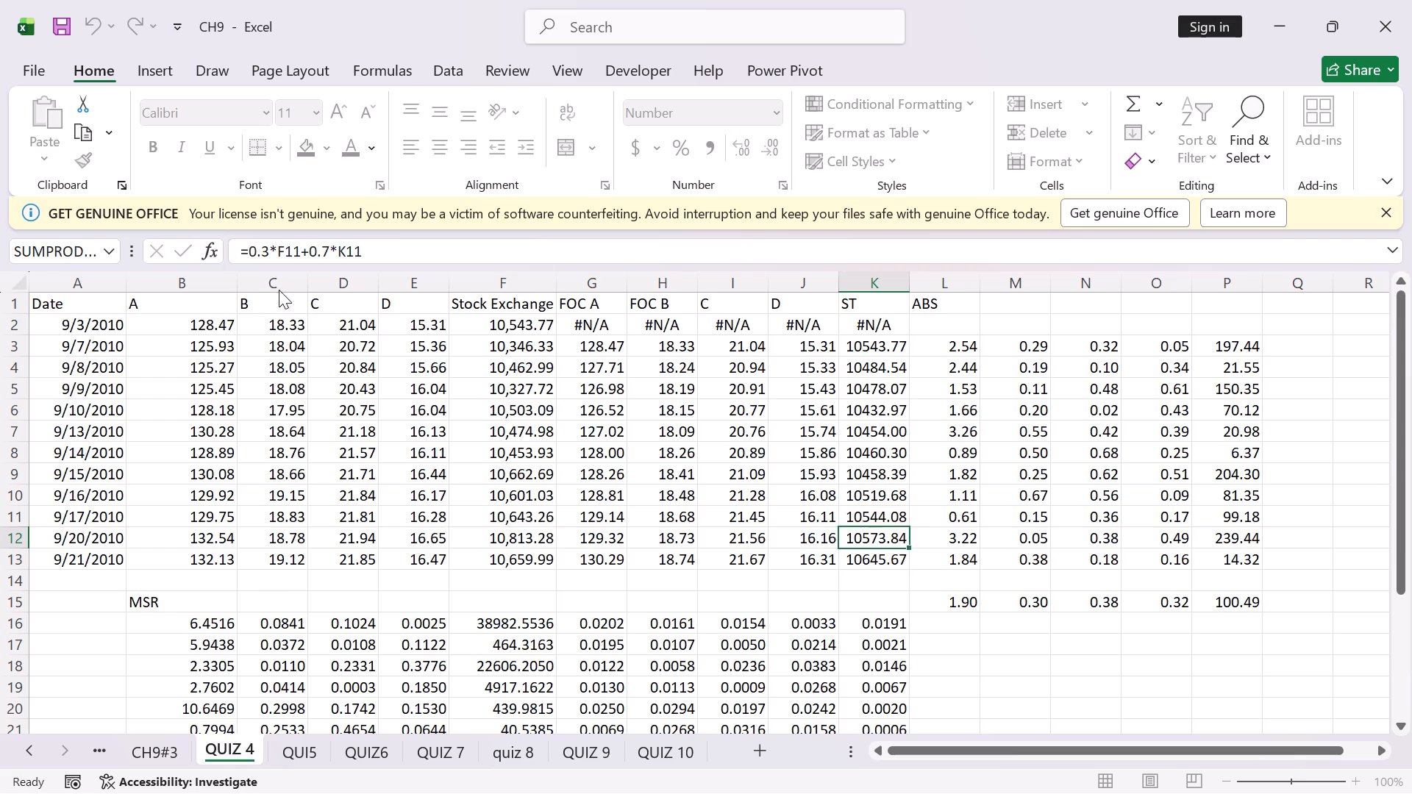
double_click(881, 562)
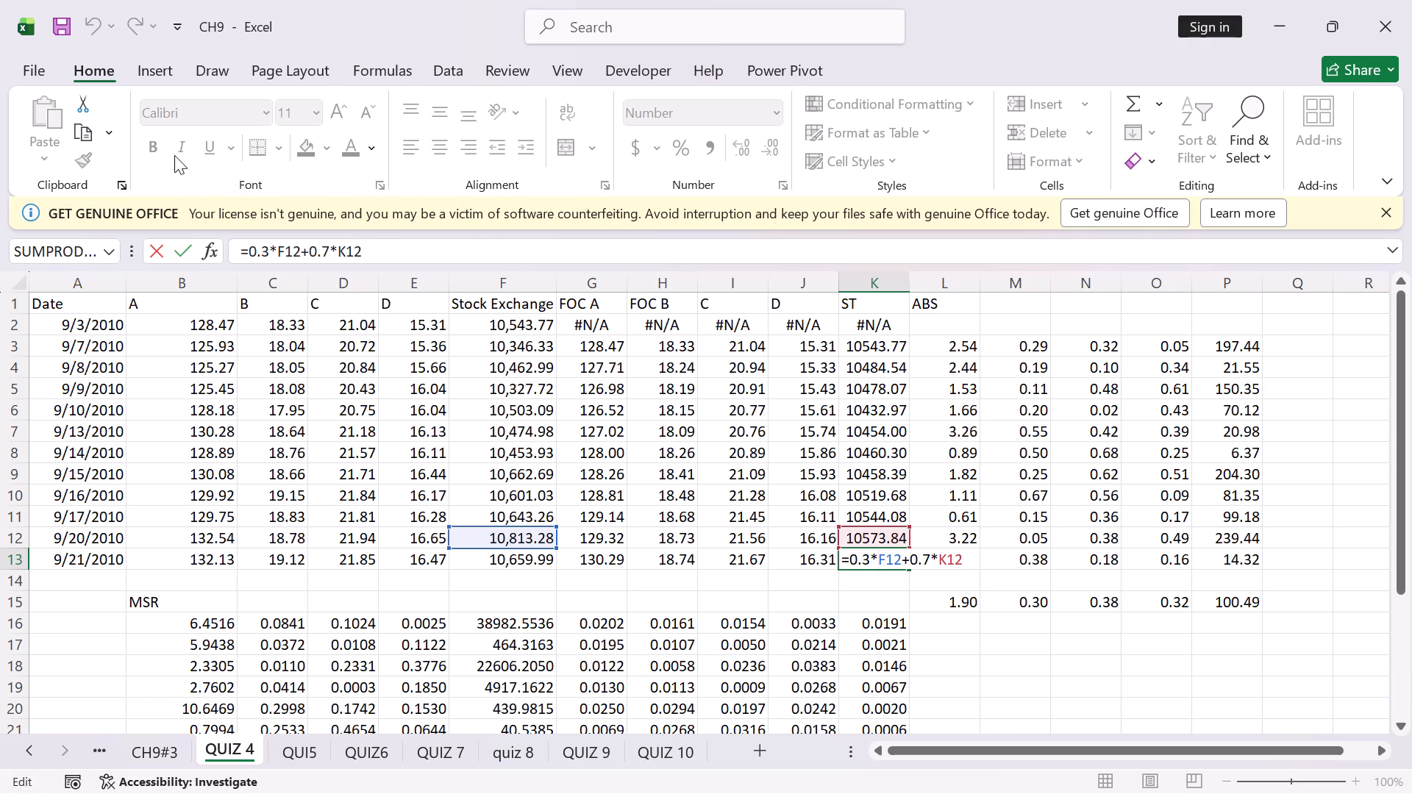
left_click(182, 245)
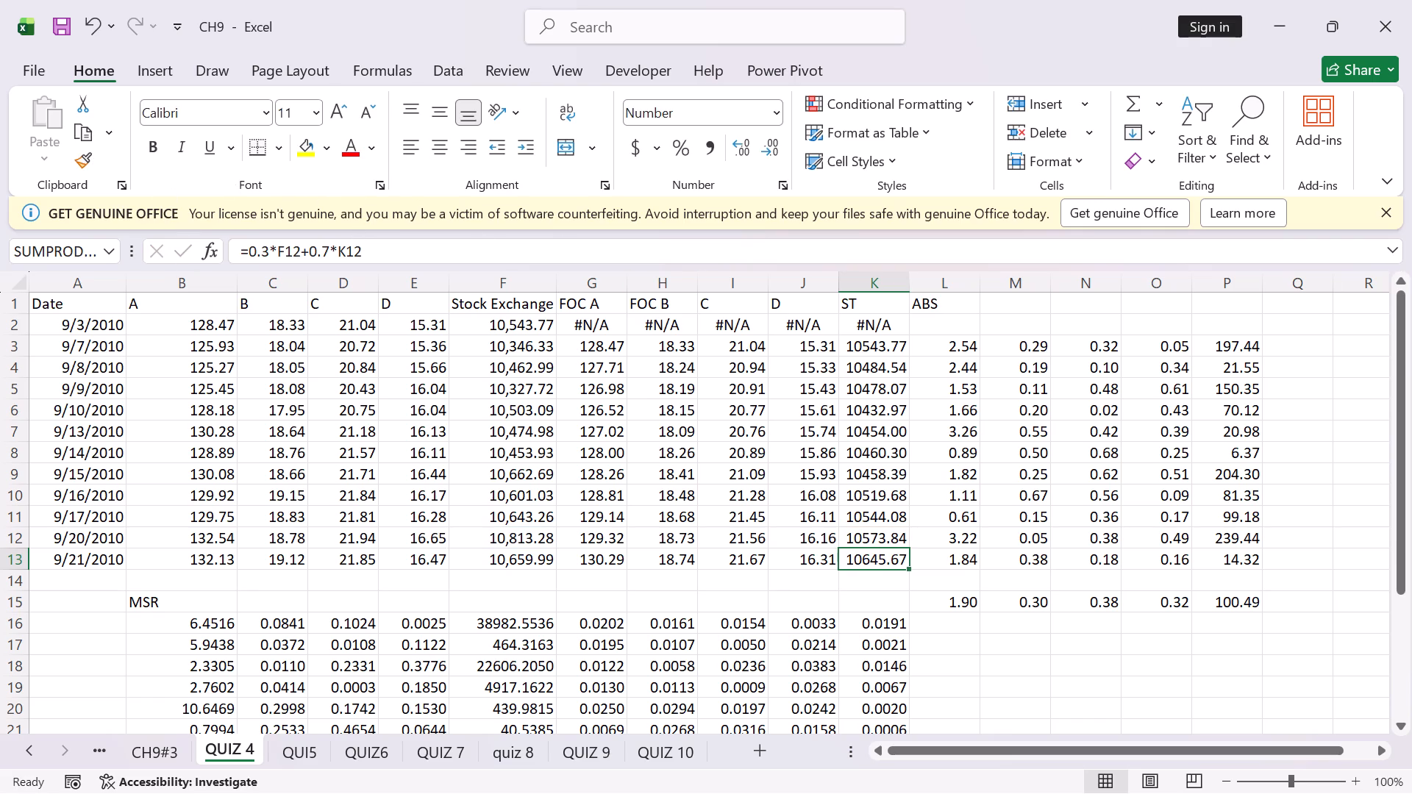
Inspect the absolute error formula in cell L13 in edit mode, re-entering it as it stands.
left_click(957, 559)
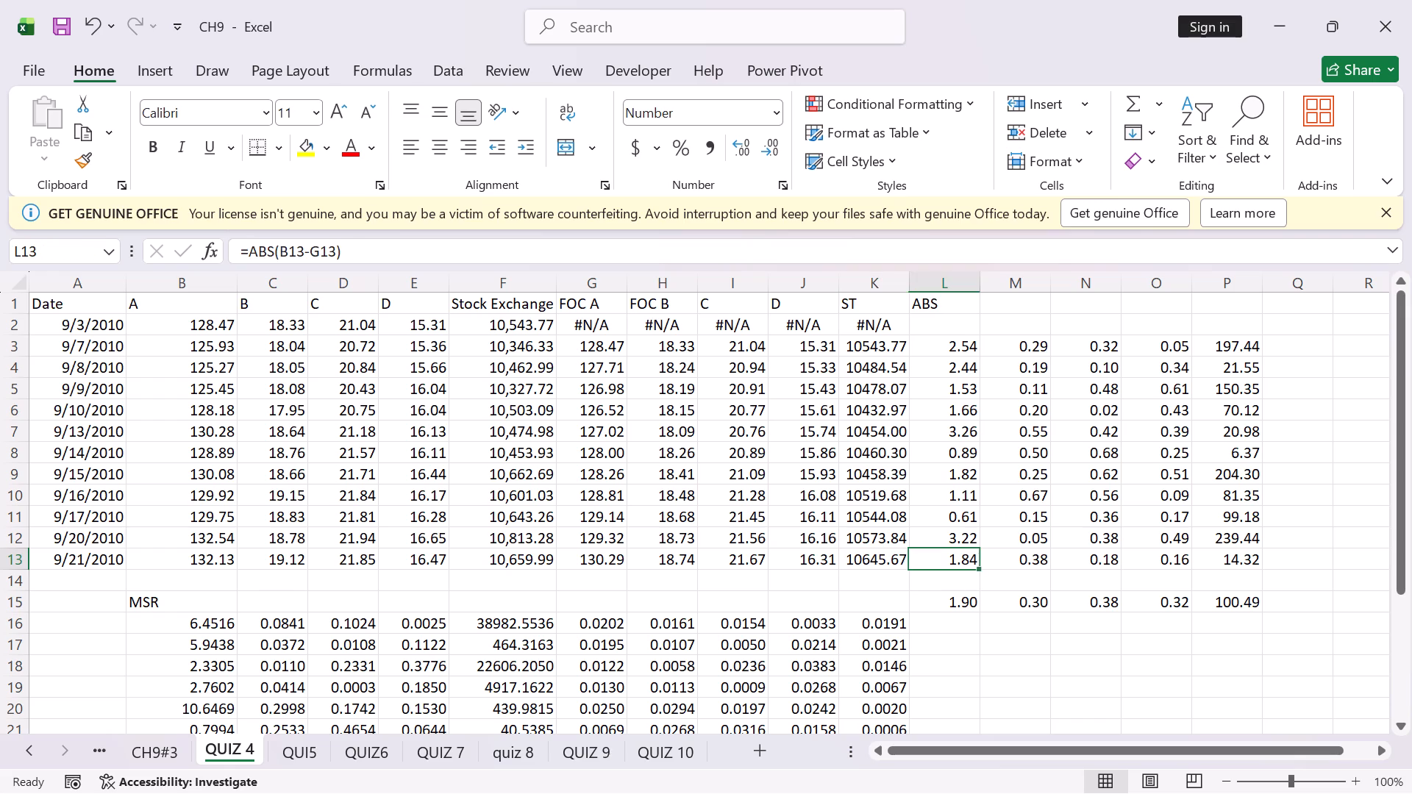
double_click(957, 560)
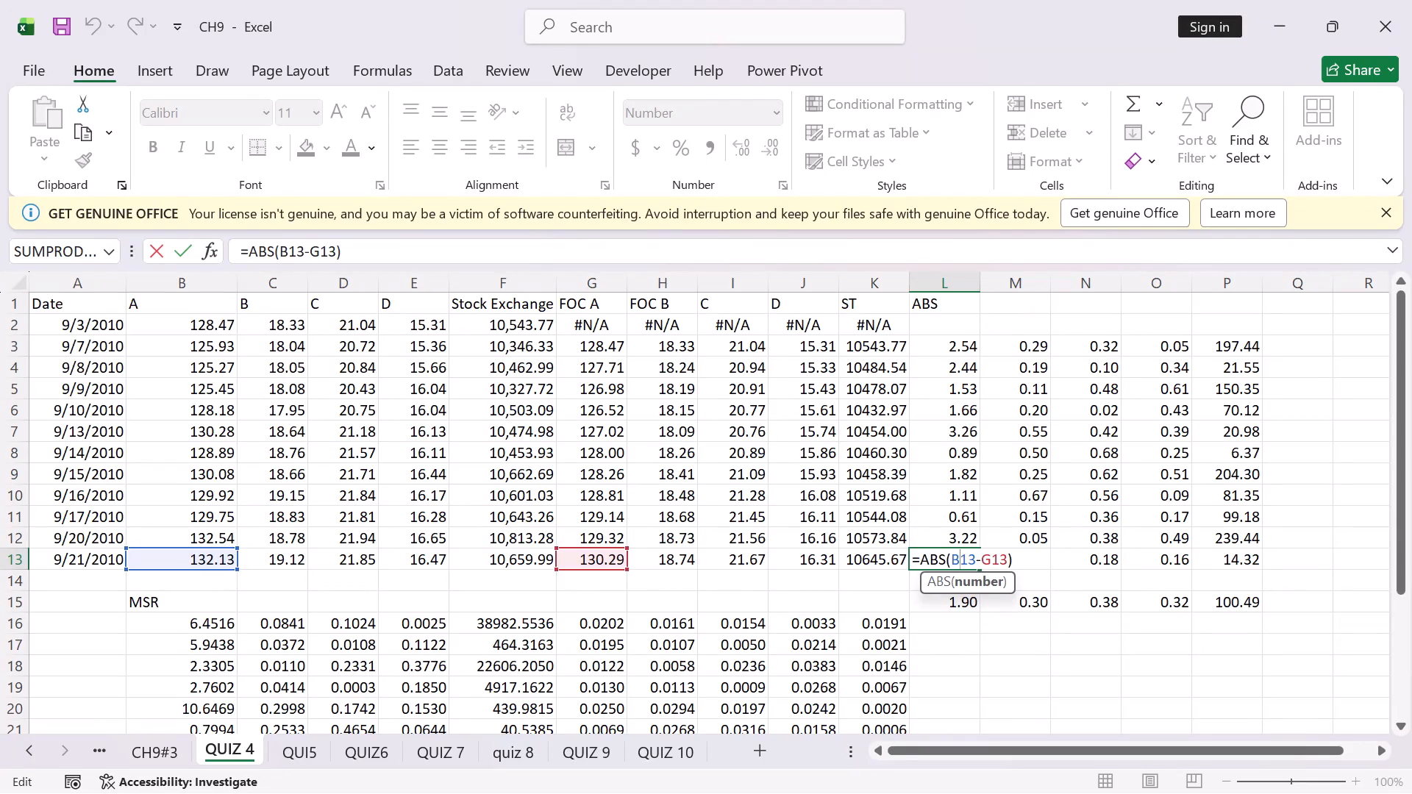
left_click(188, 248)
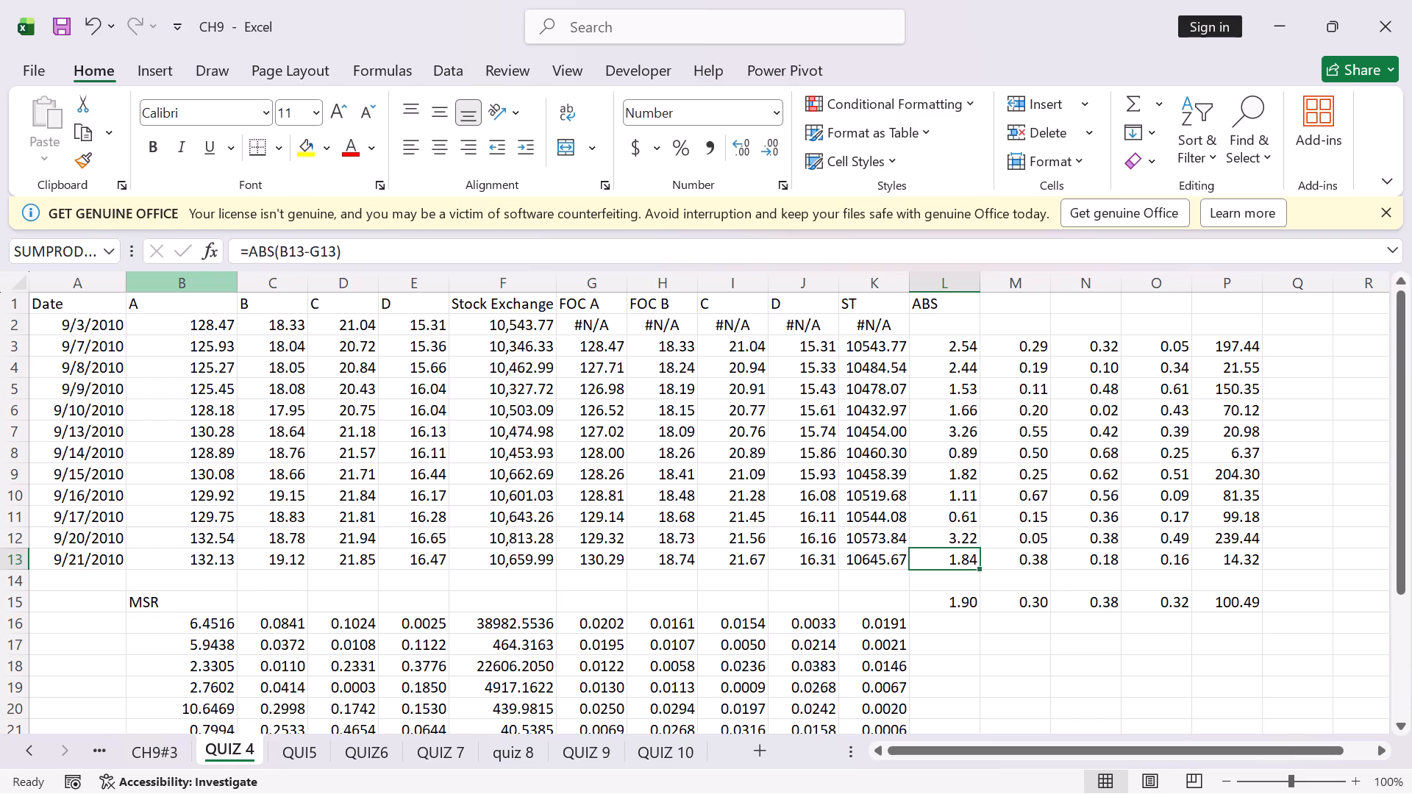
Inspect the AVERAGE formulas of the absolute errors in cells L15 through P15 in edit mode, re-entering each as it stands.
scroll(756, 448, "down", 2)
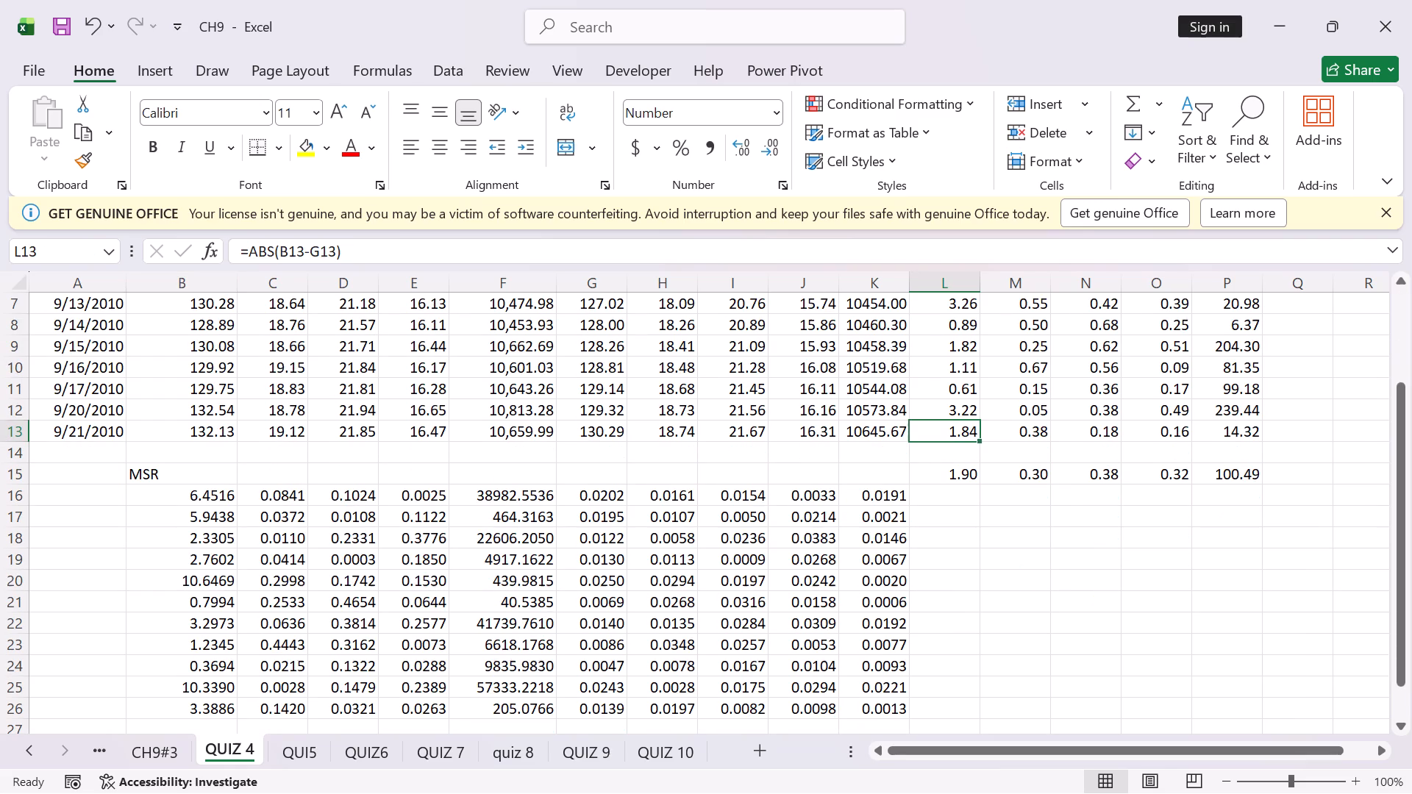
double_click(946, 473)
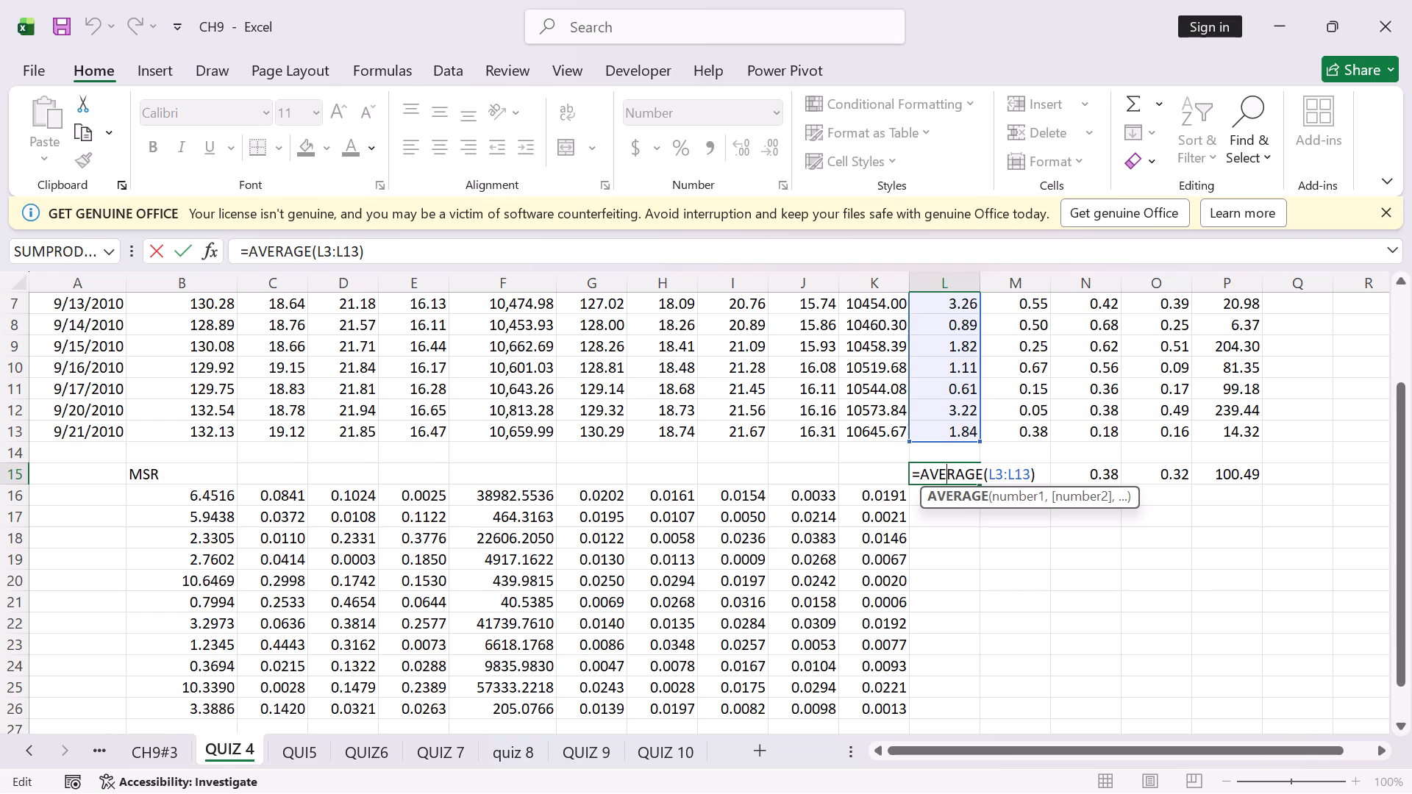
left_click(190, 248)
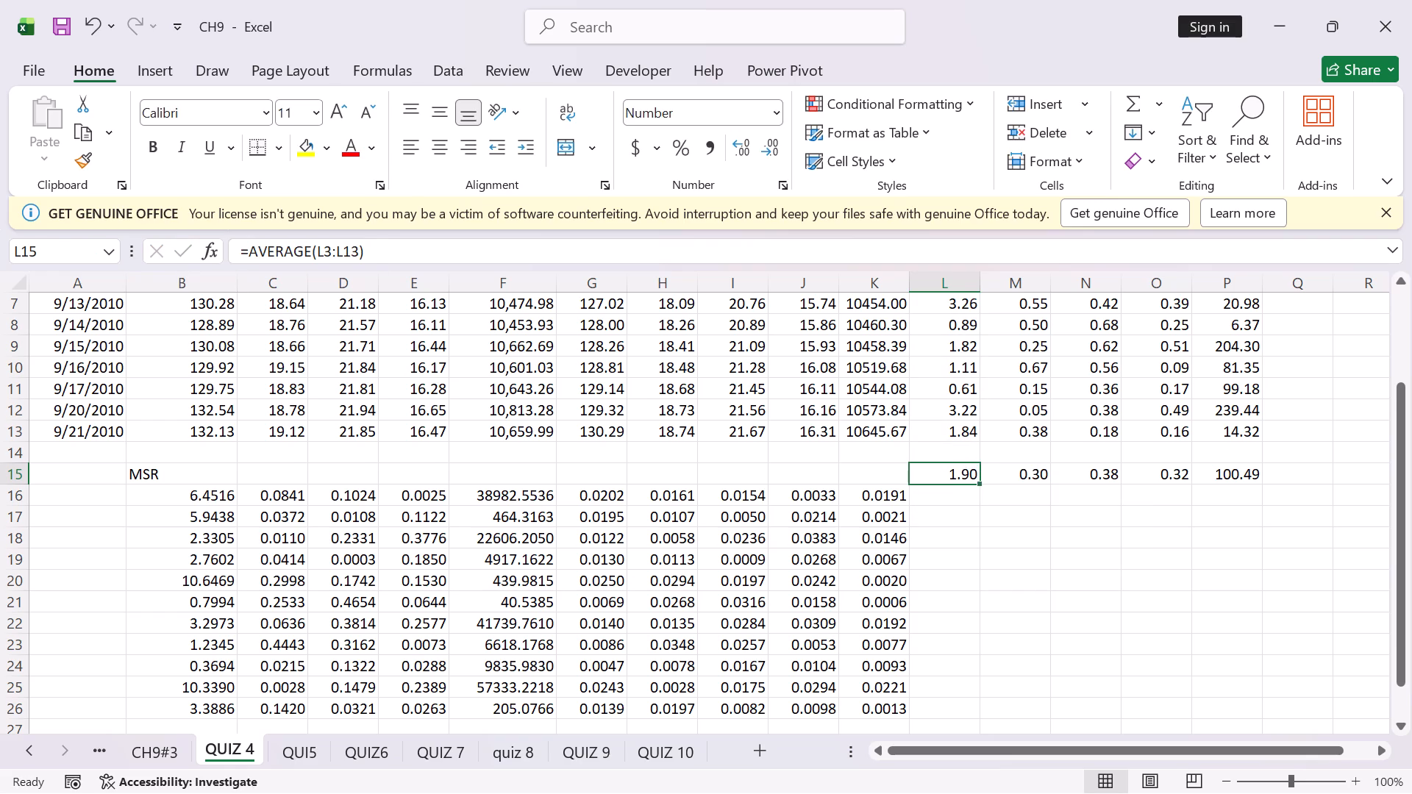
double_click(1035, 475)
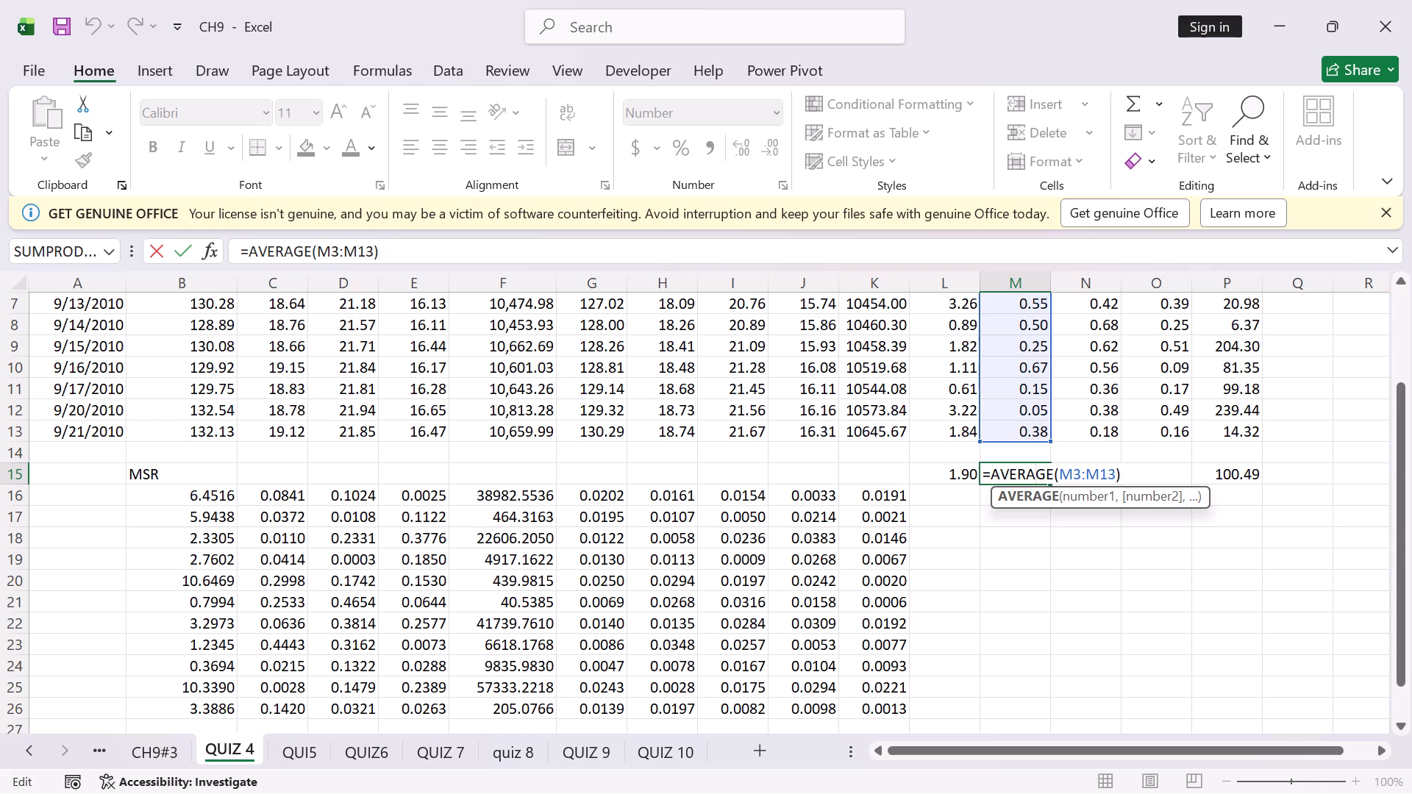
key("Return")
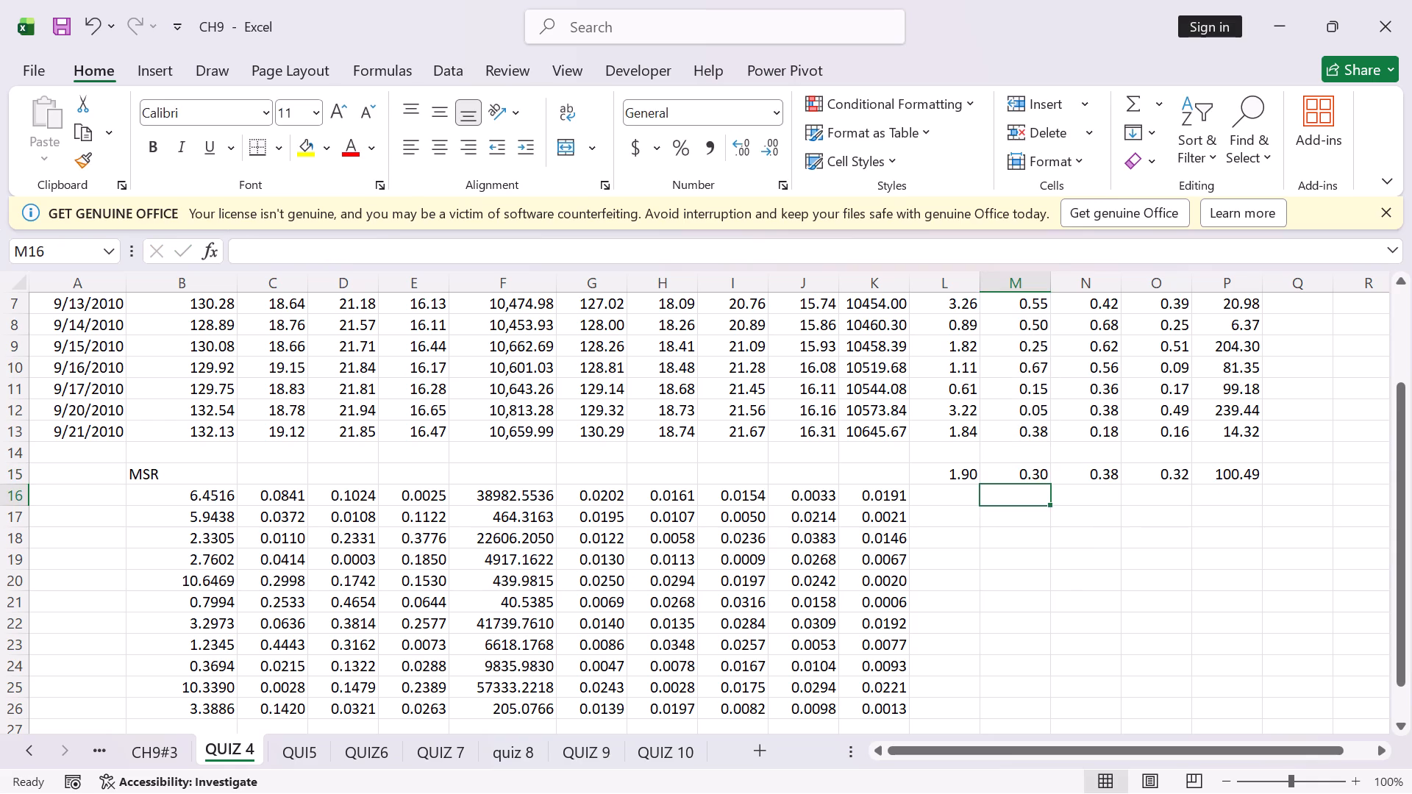
double_click(1113, 466)
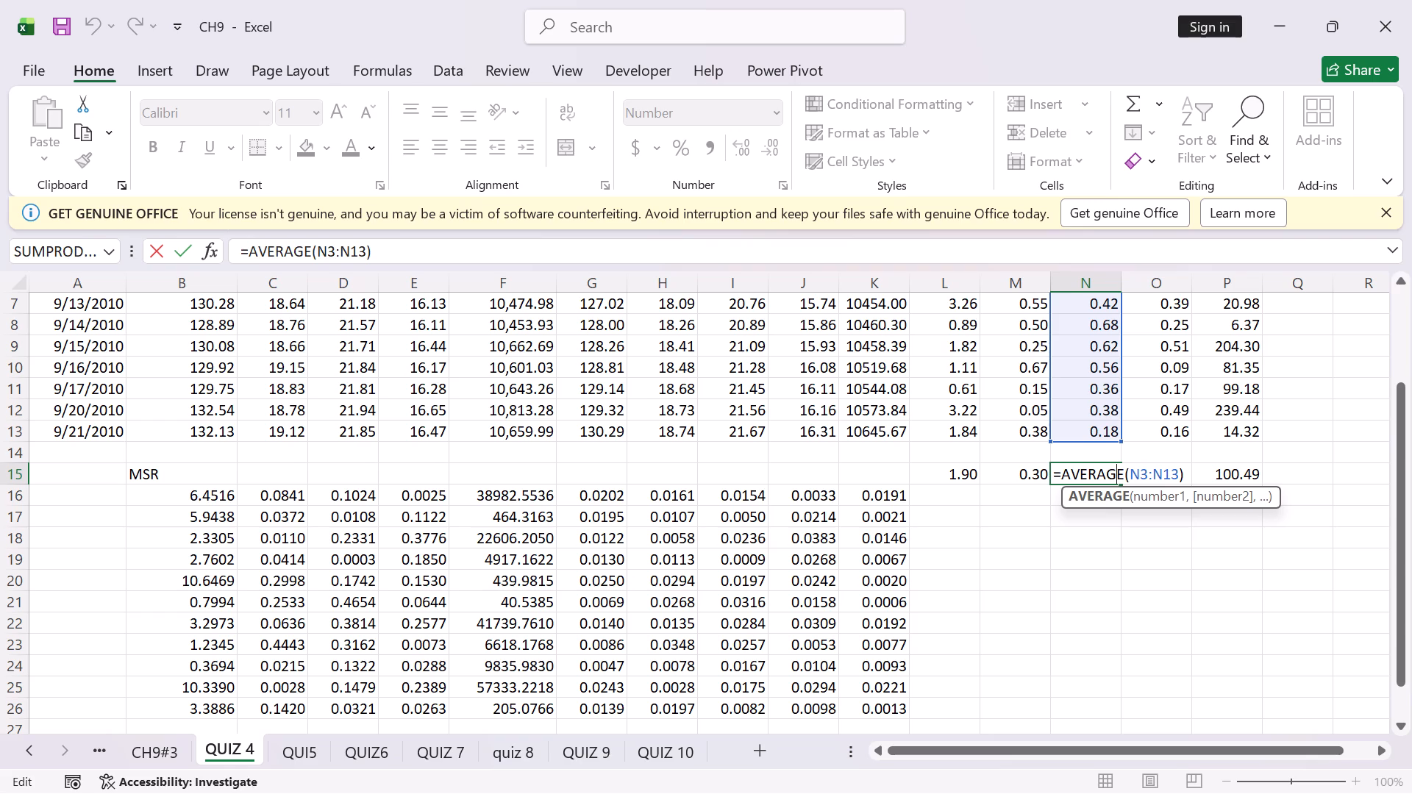
key("Return")
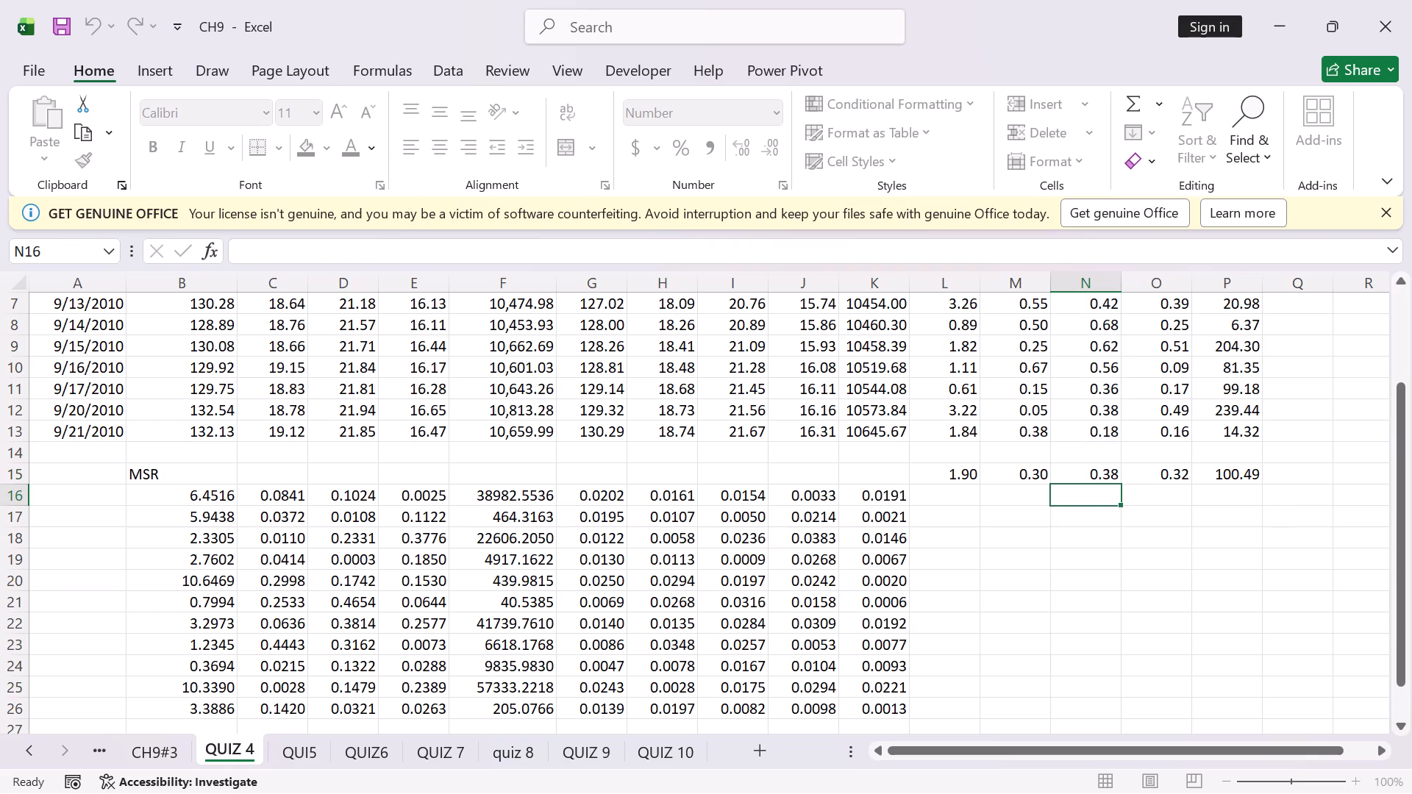
double_click(1154, 471)
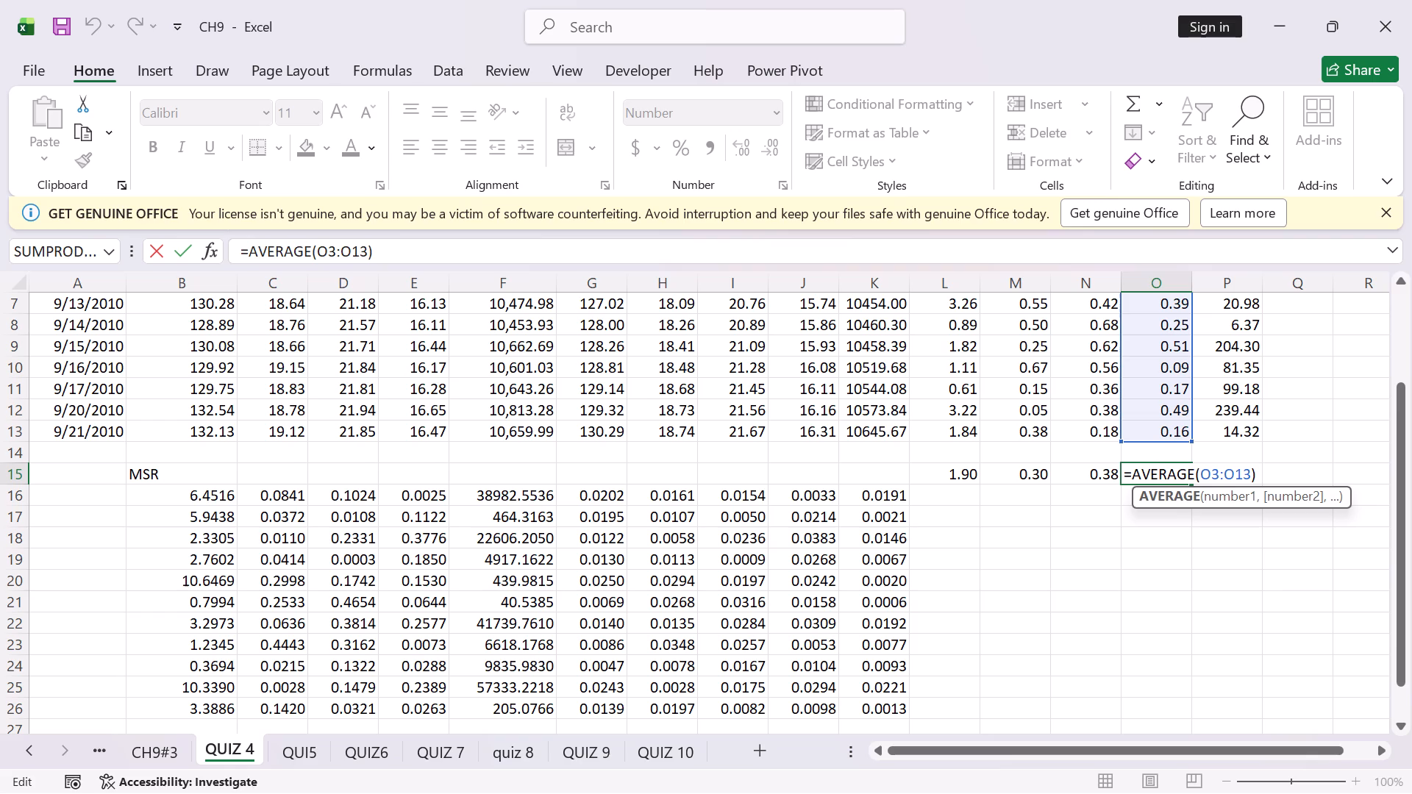
key("Return")
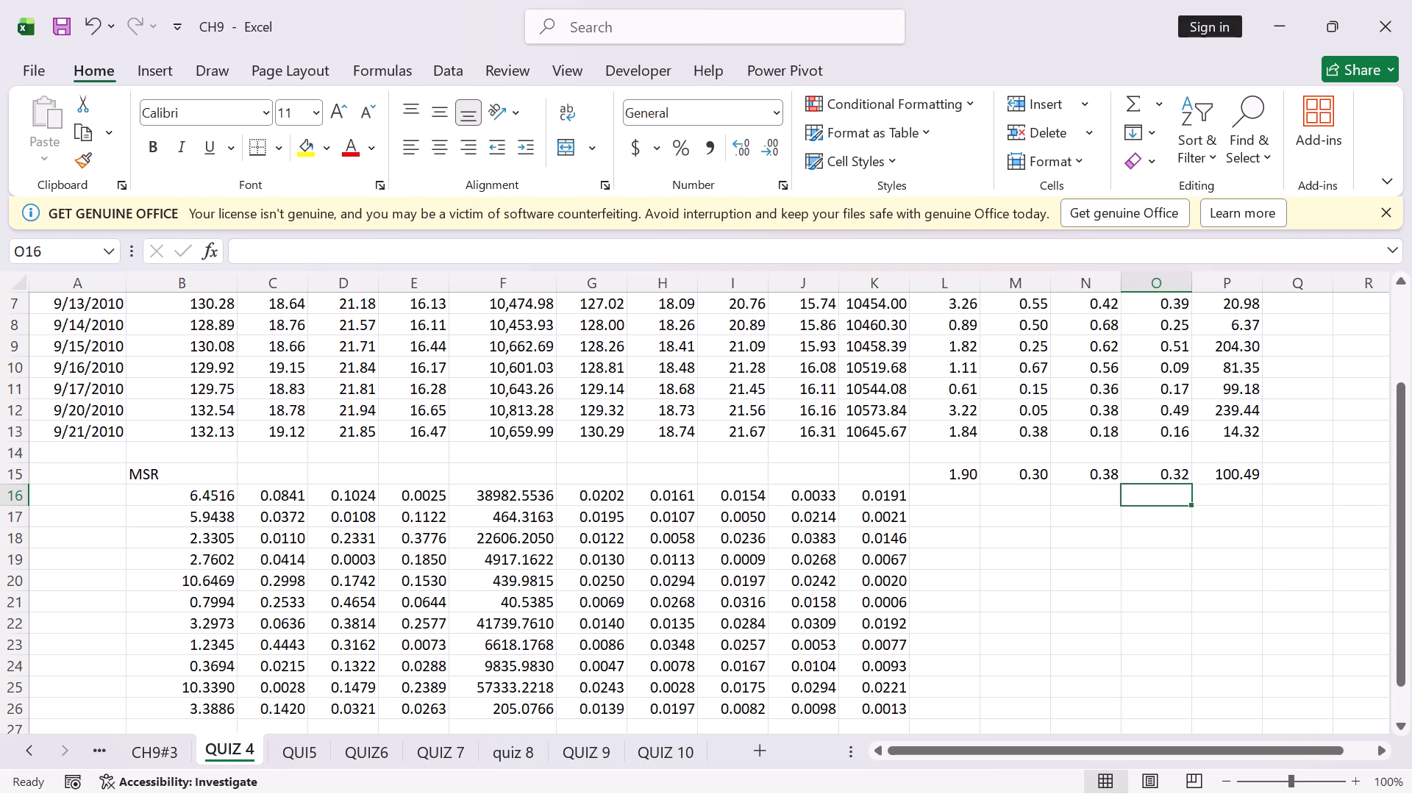
double_click(1249, 468)
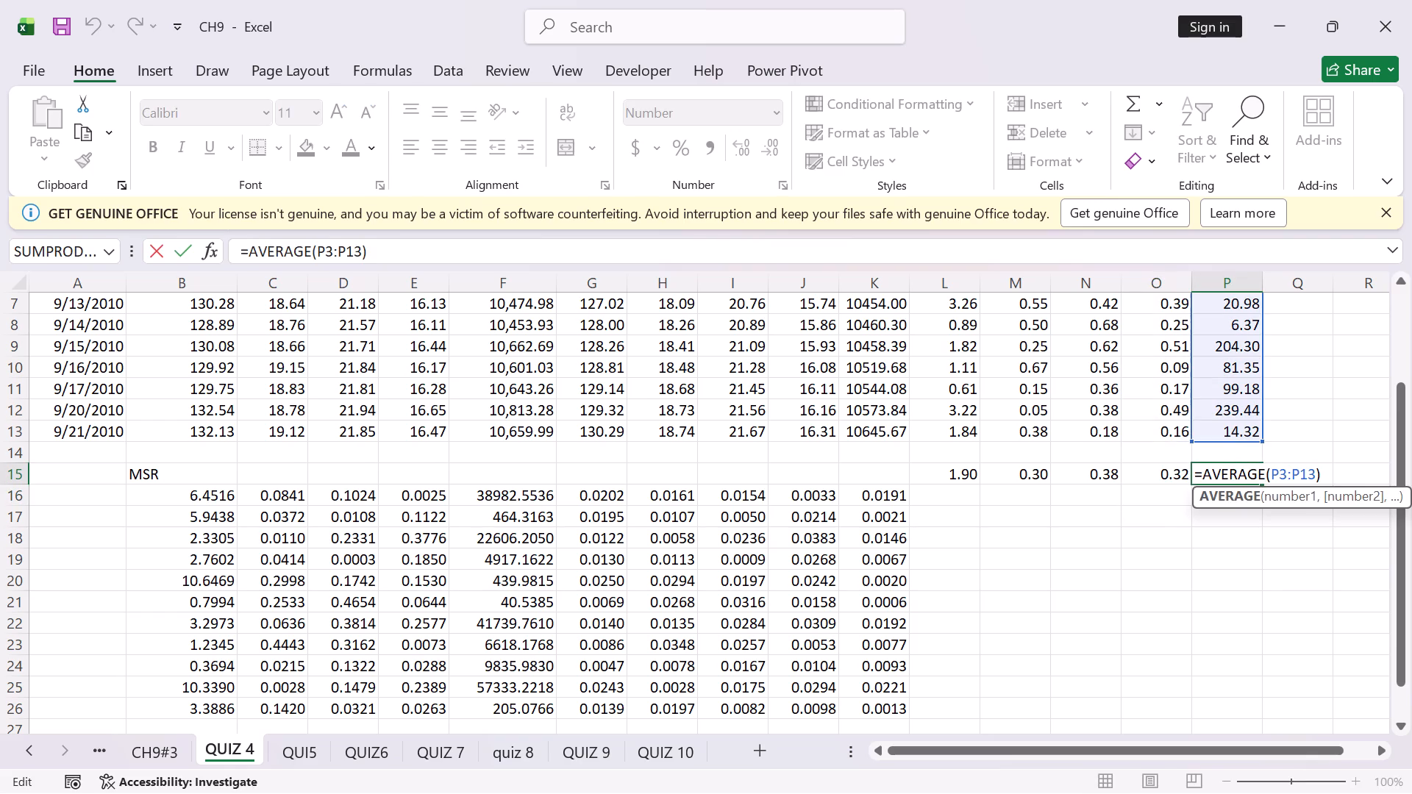
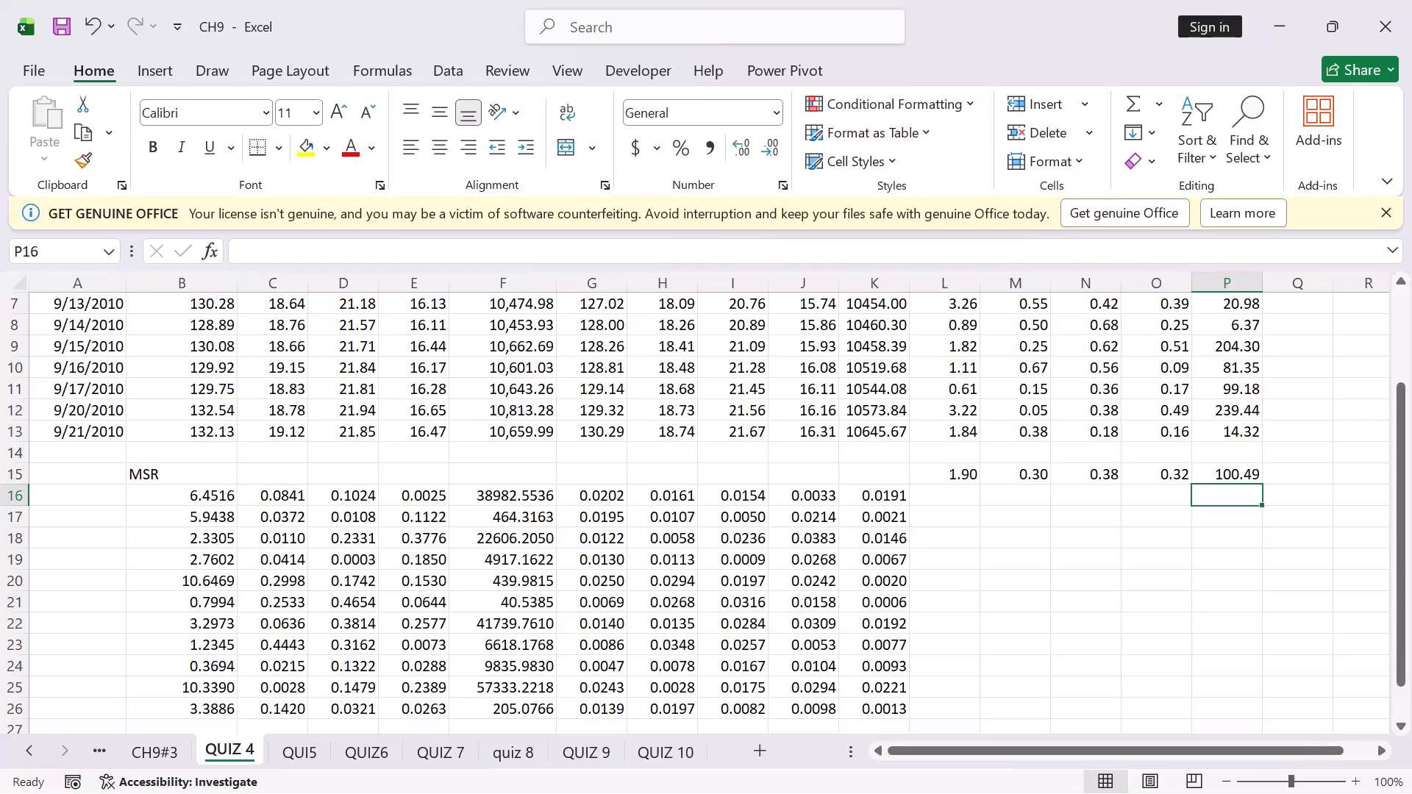
Recheck the AVERAGE formula of the absolute errors in cell L15 in edit mode, re-entering it as it stands.
double_click(962, 476)
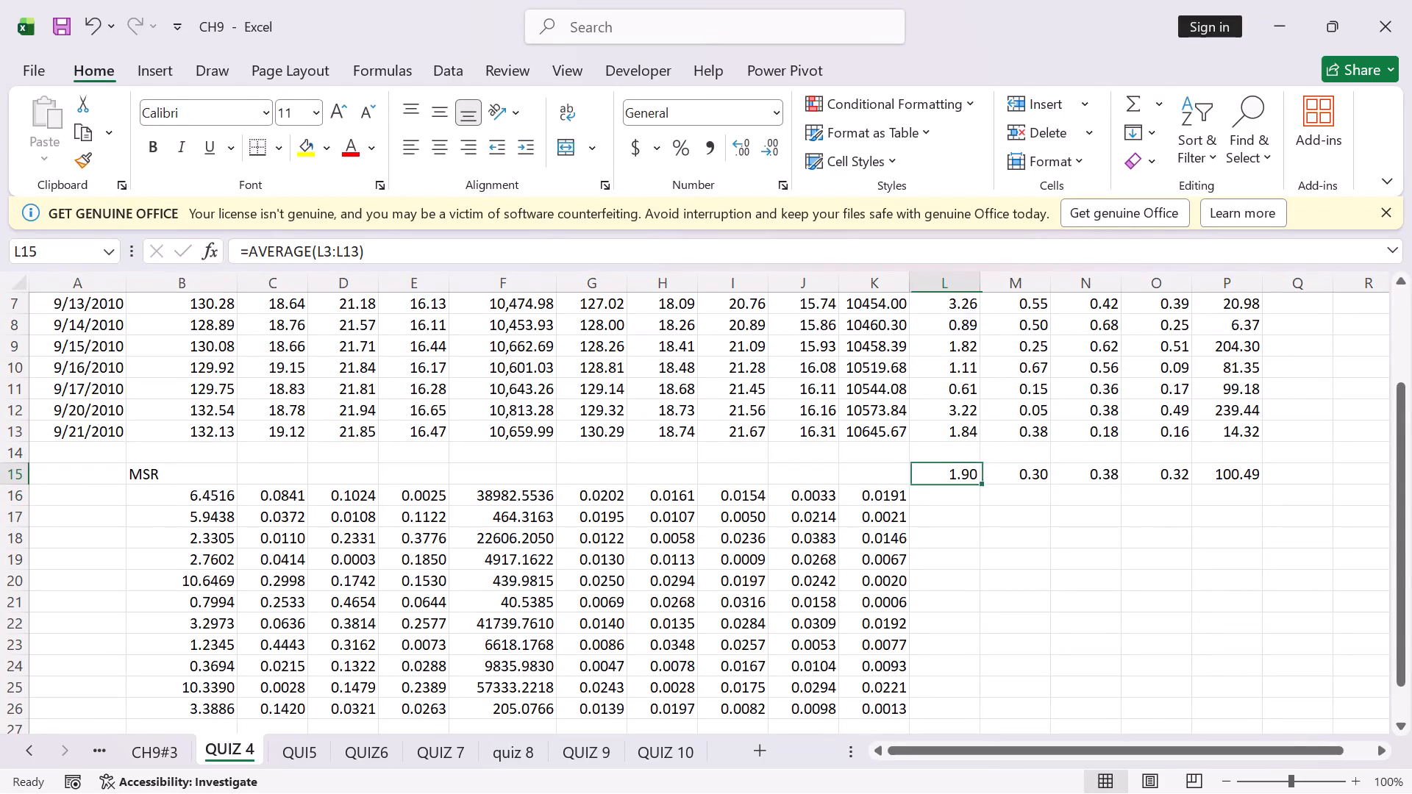
key("Return")
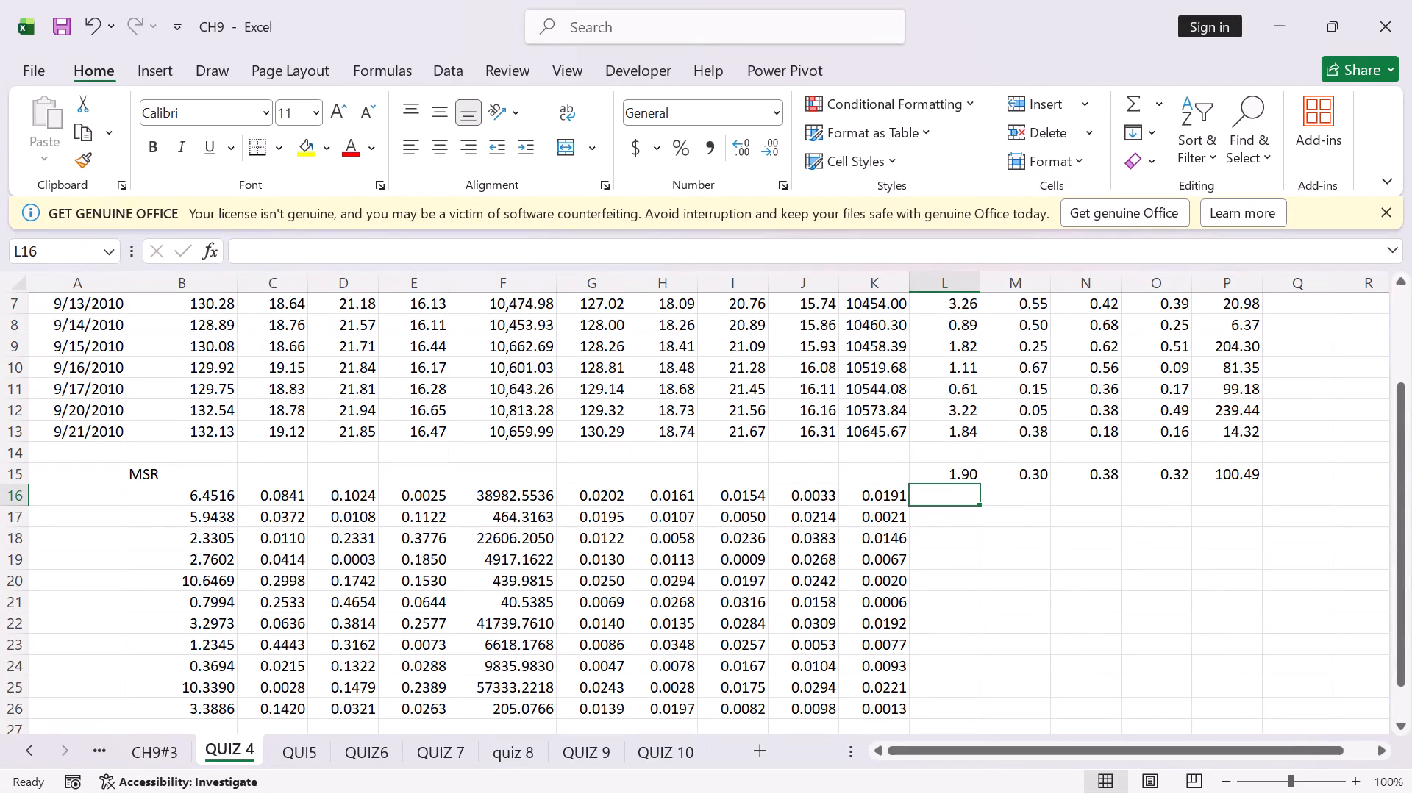
Open the AVERAGE formula in cell K28, below the last column of error values, in edit mode to inspect it.
scroll(488, 524, "down", 3)
double_click(882, 560)
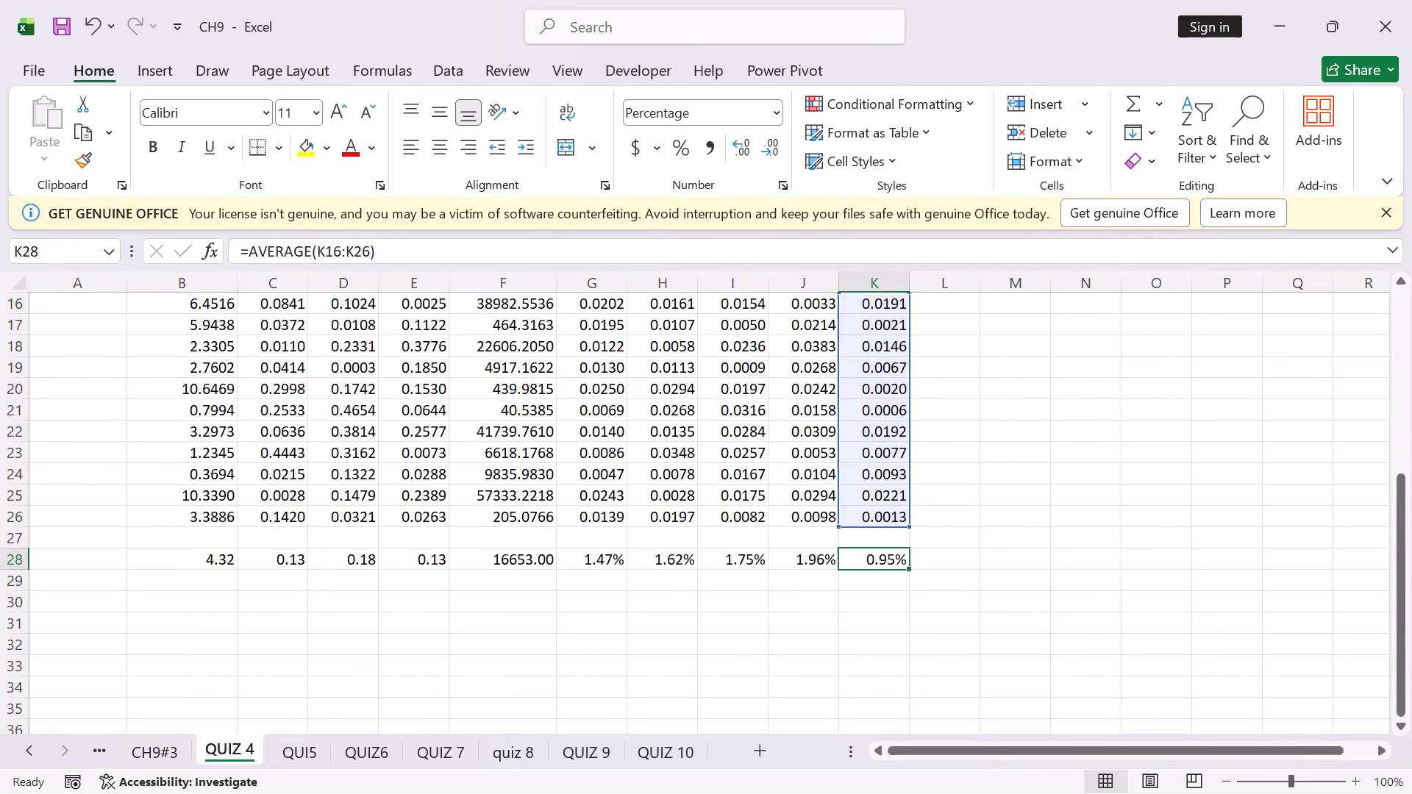
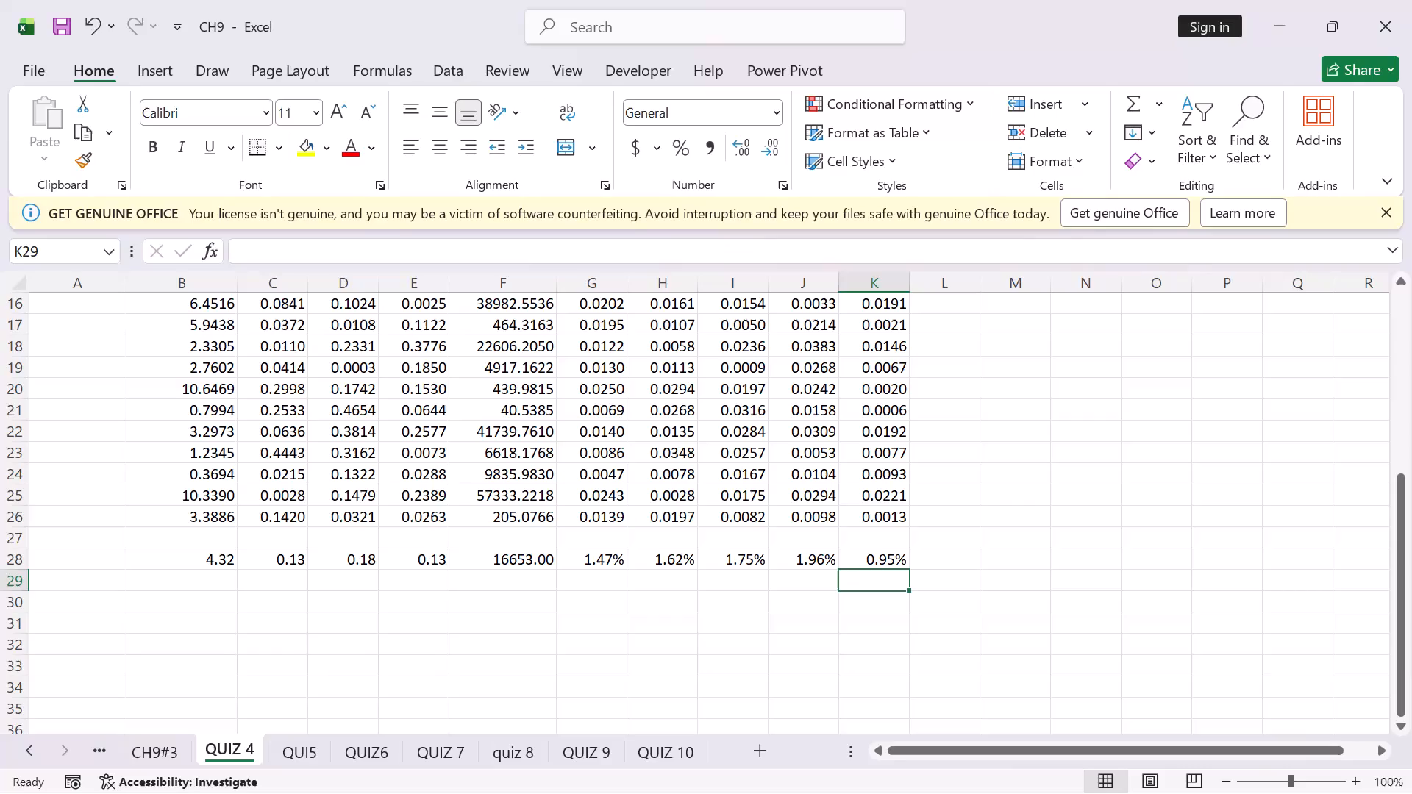
Inspect the AVERAGE formulas of the percentage errors in cells J28 and I28 in edit mode, re-entering each as it stands.
double_click(806, 555)
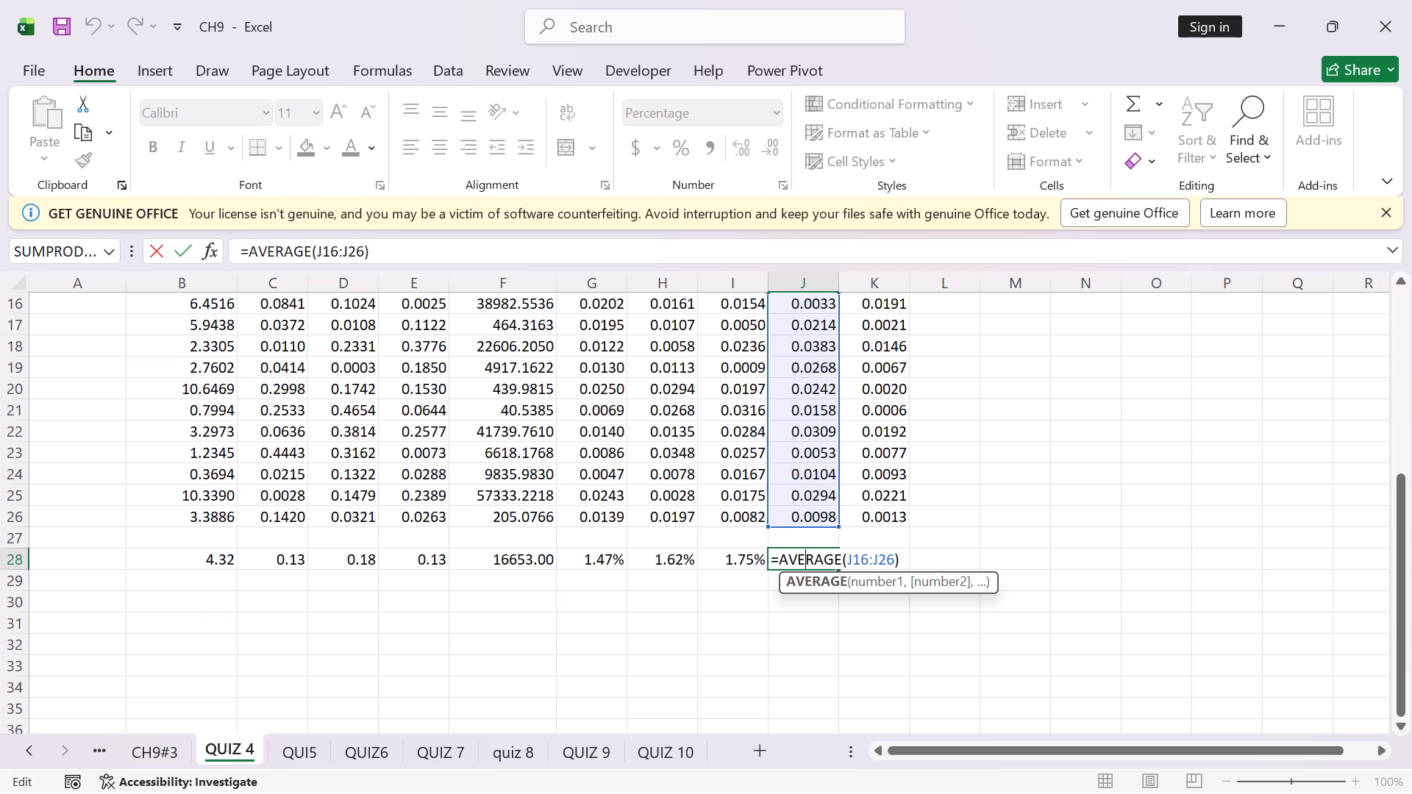
key("Return")
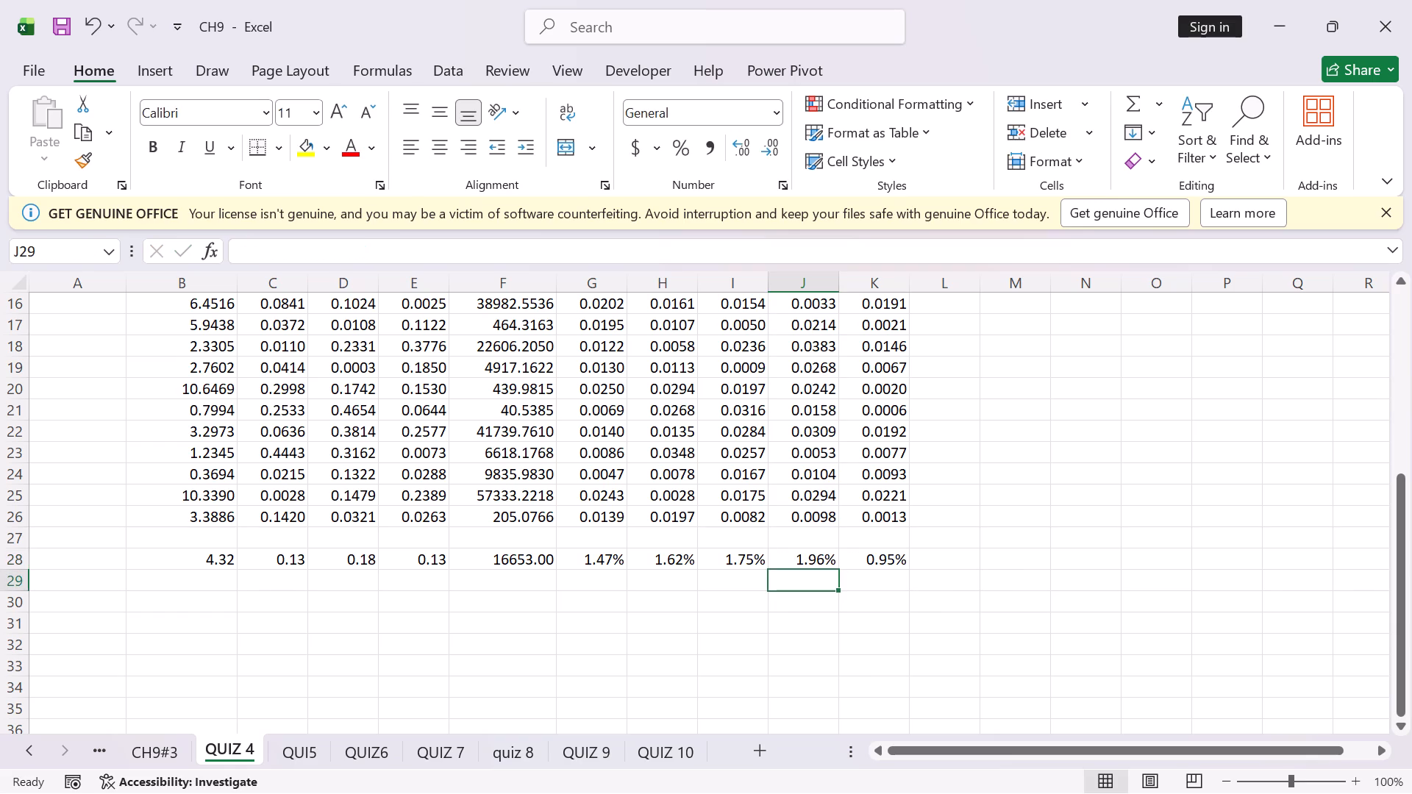
double_click(726, 551)
double_click(729, 556)
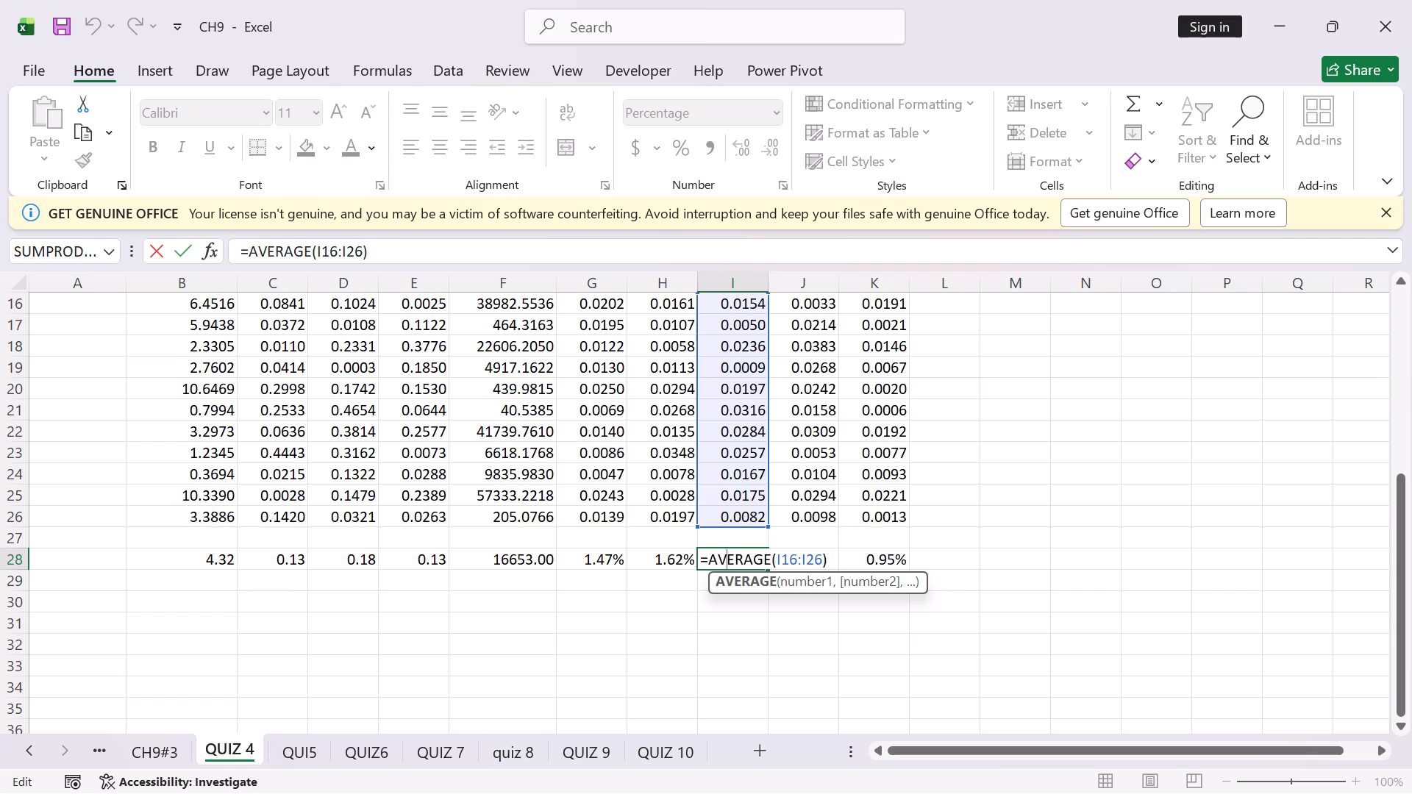
key("Return")
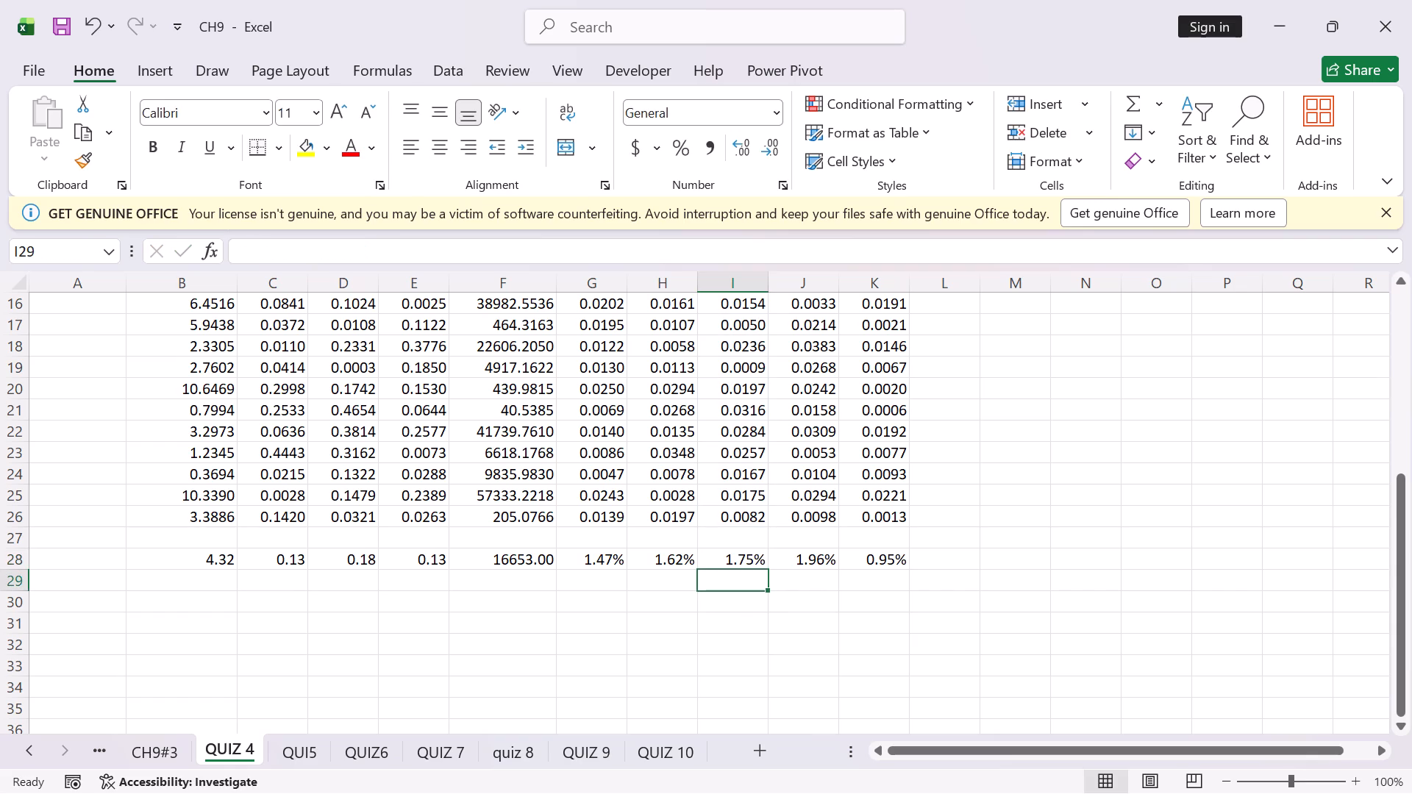
Inspect the squared-error AVERAGE formulas in cells E28, C28, E28 again and F28 in edit mode, re-entering each as it stands.
double_click(434, 555)
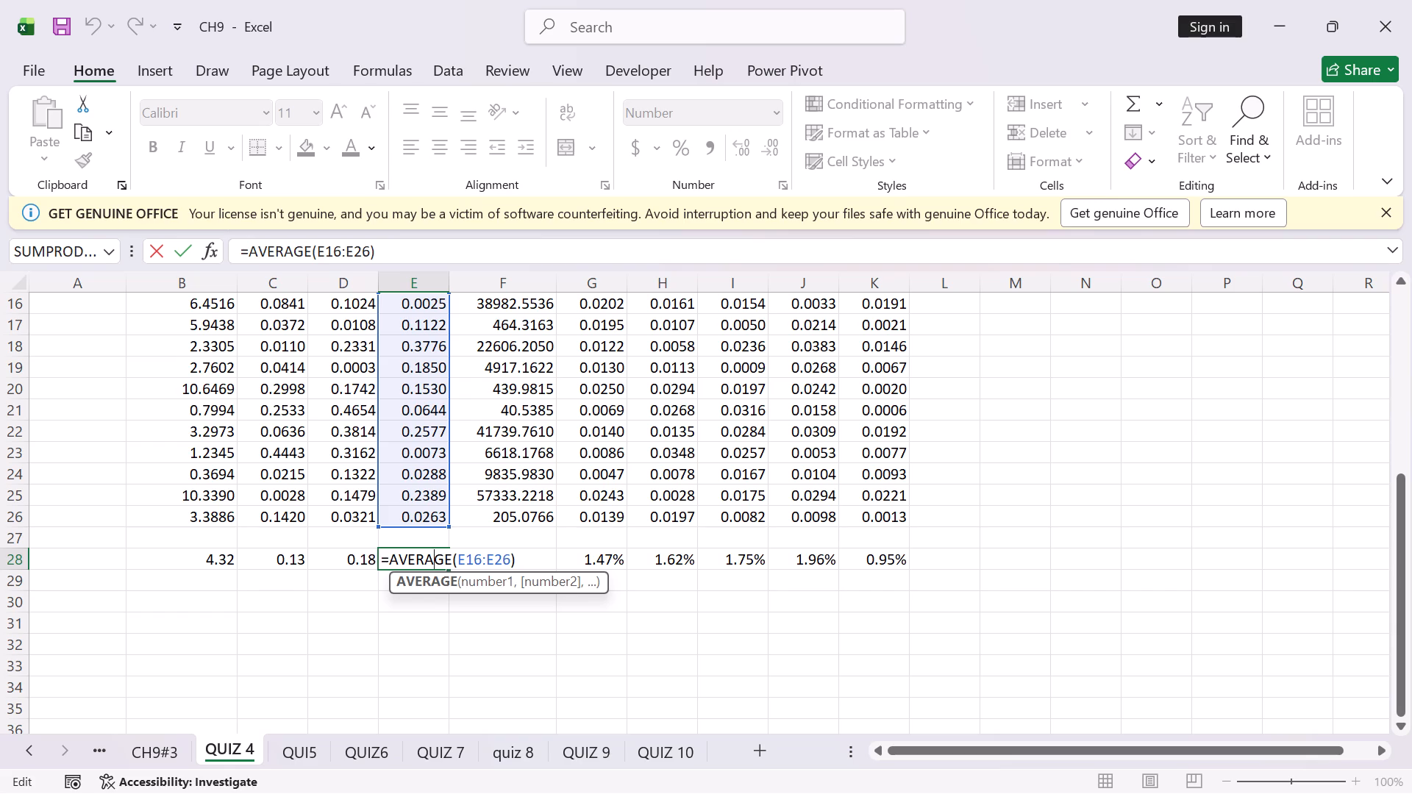
key("Return")
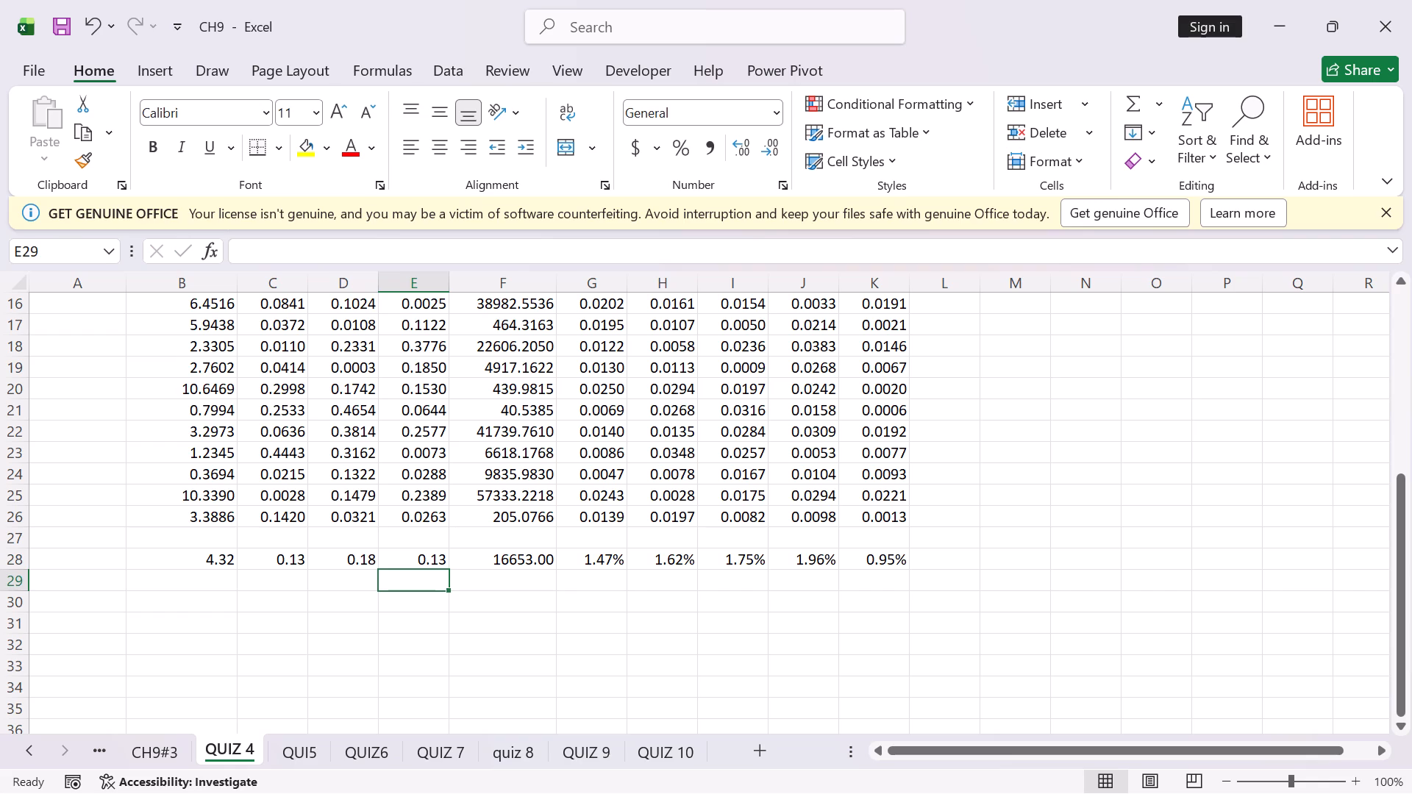
double_click(281, 559)
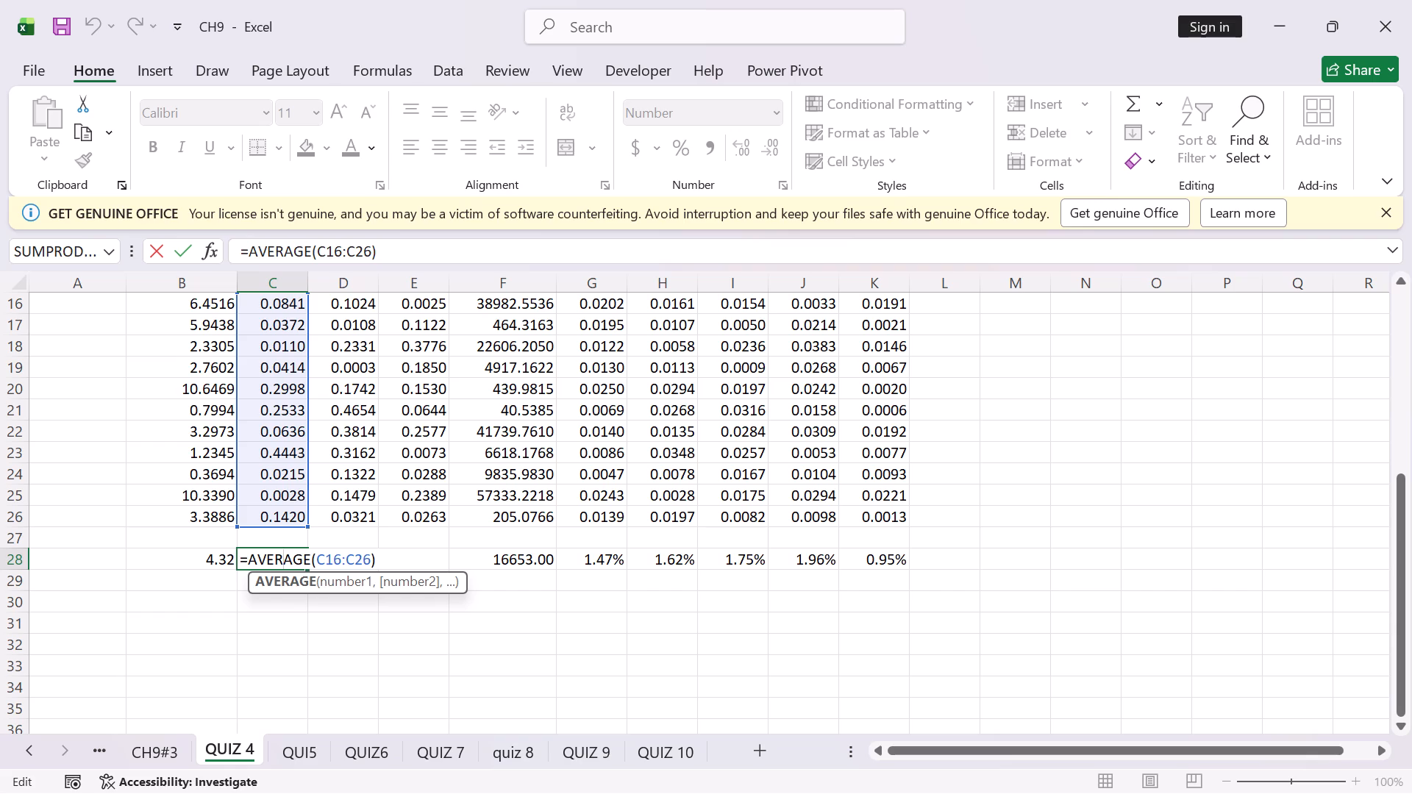
key("Return")
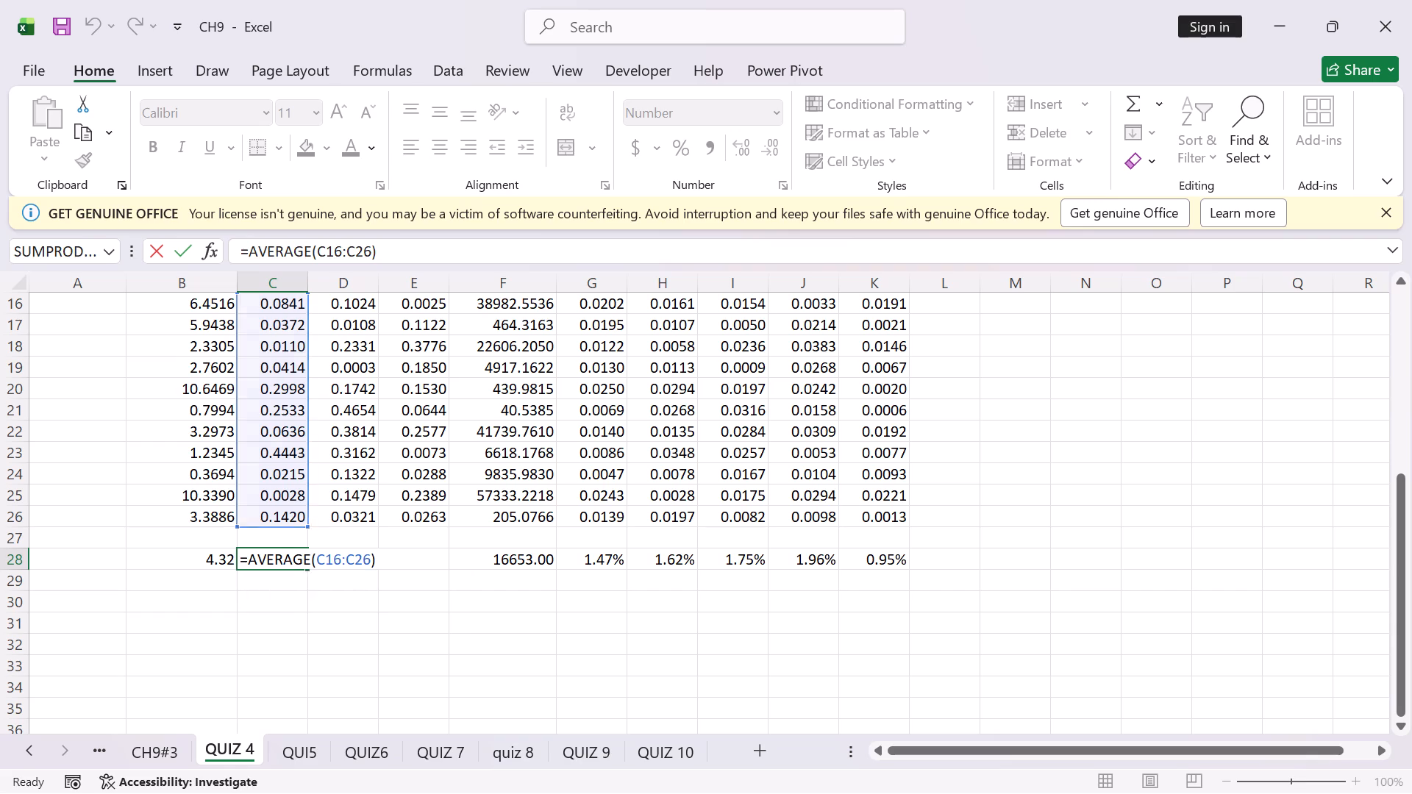
key("Tab")
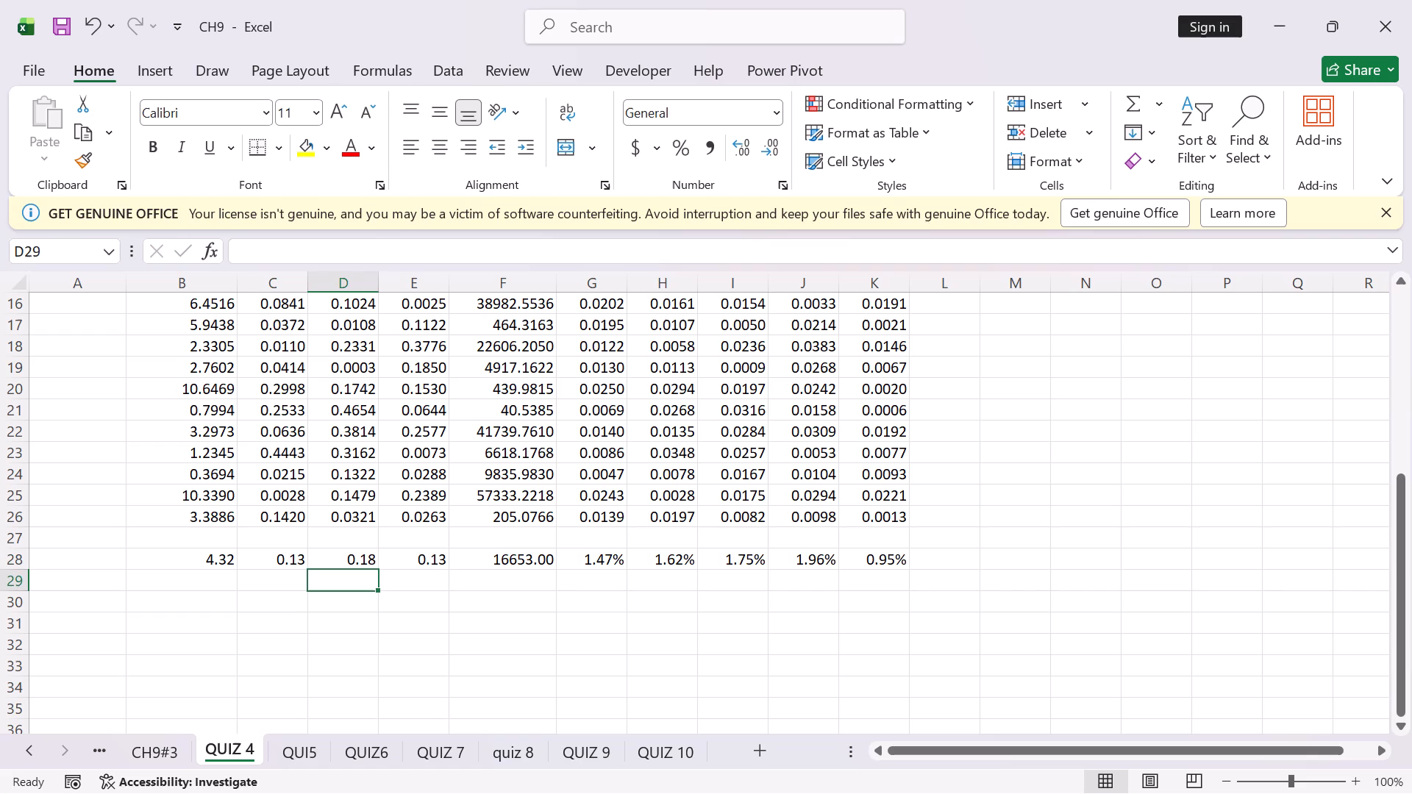
double_click(433, 554)
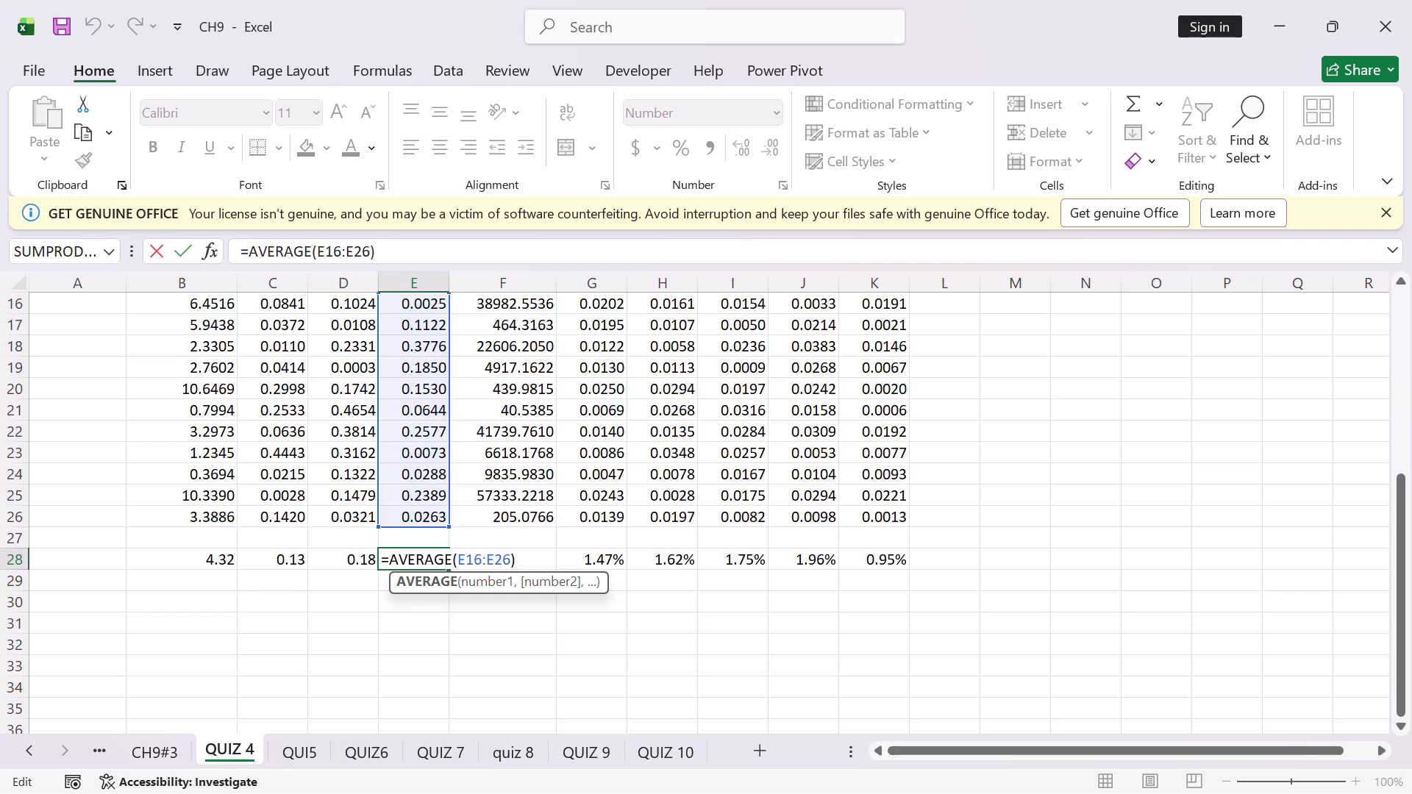
key("Return")
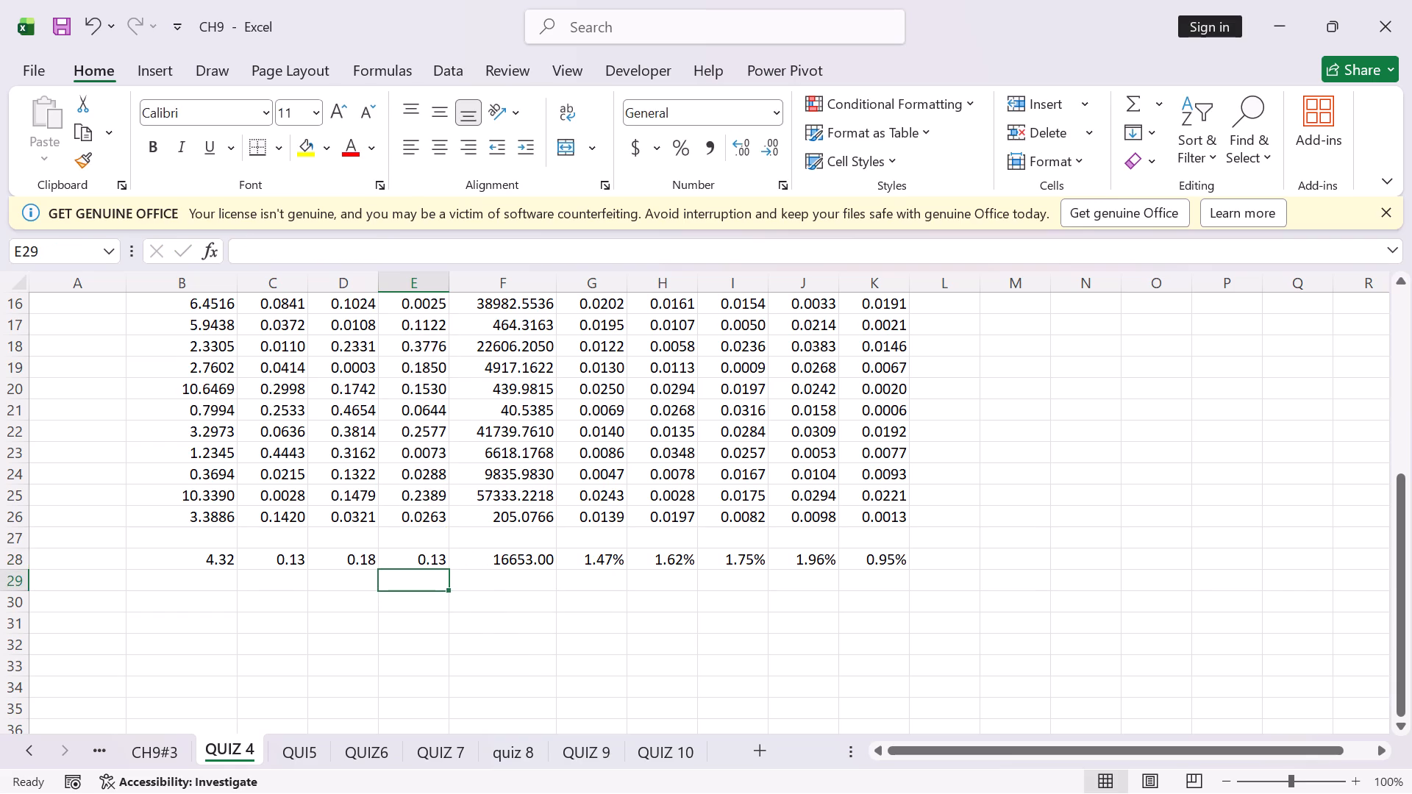
double_click(511, 562)
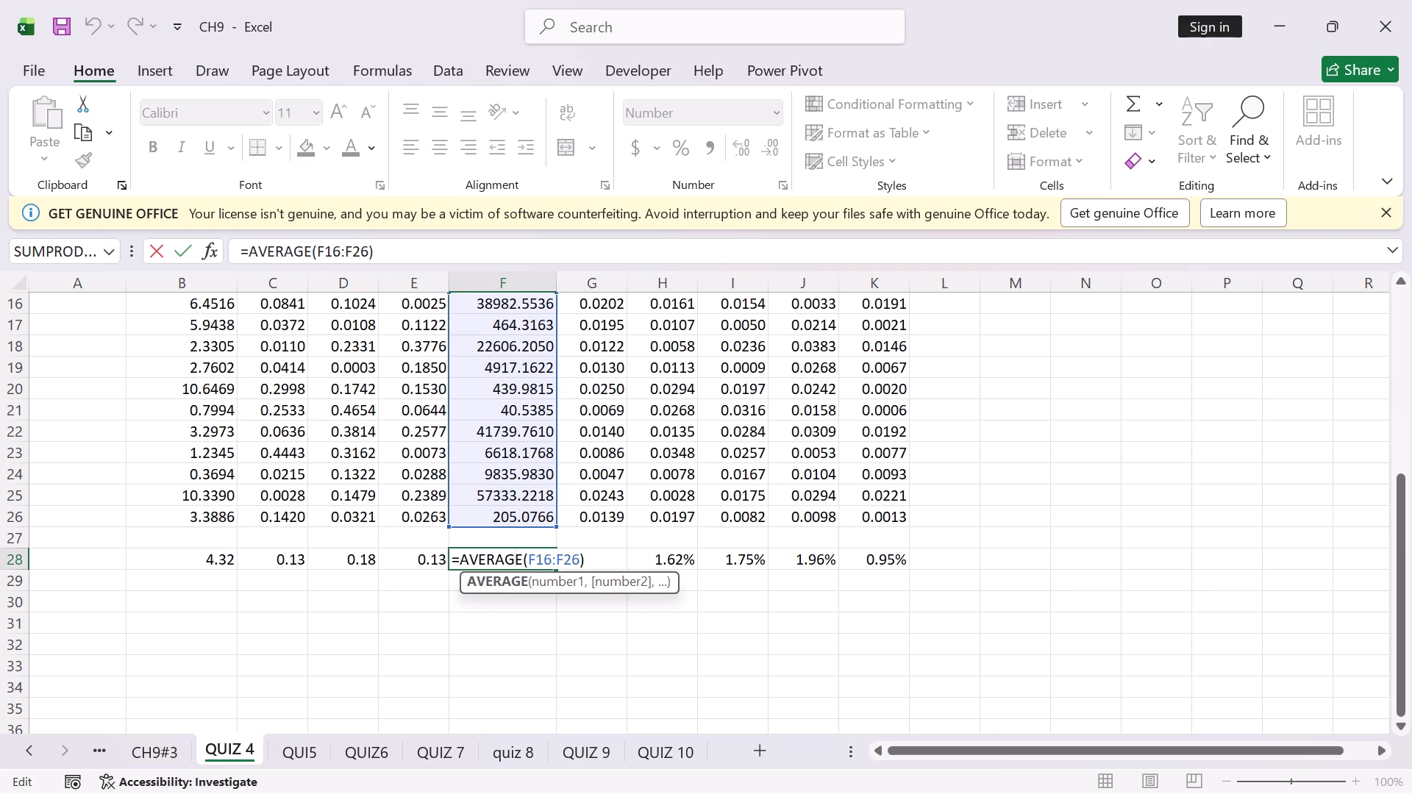
key("Return")
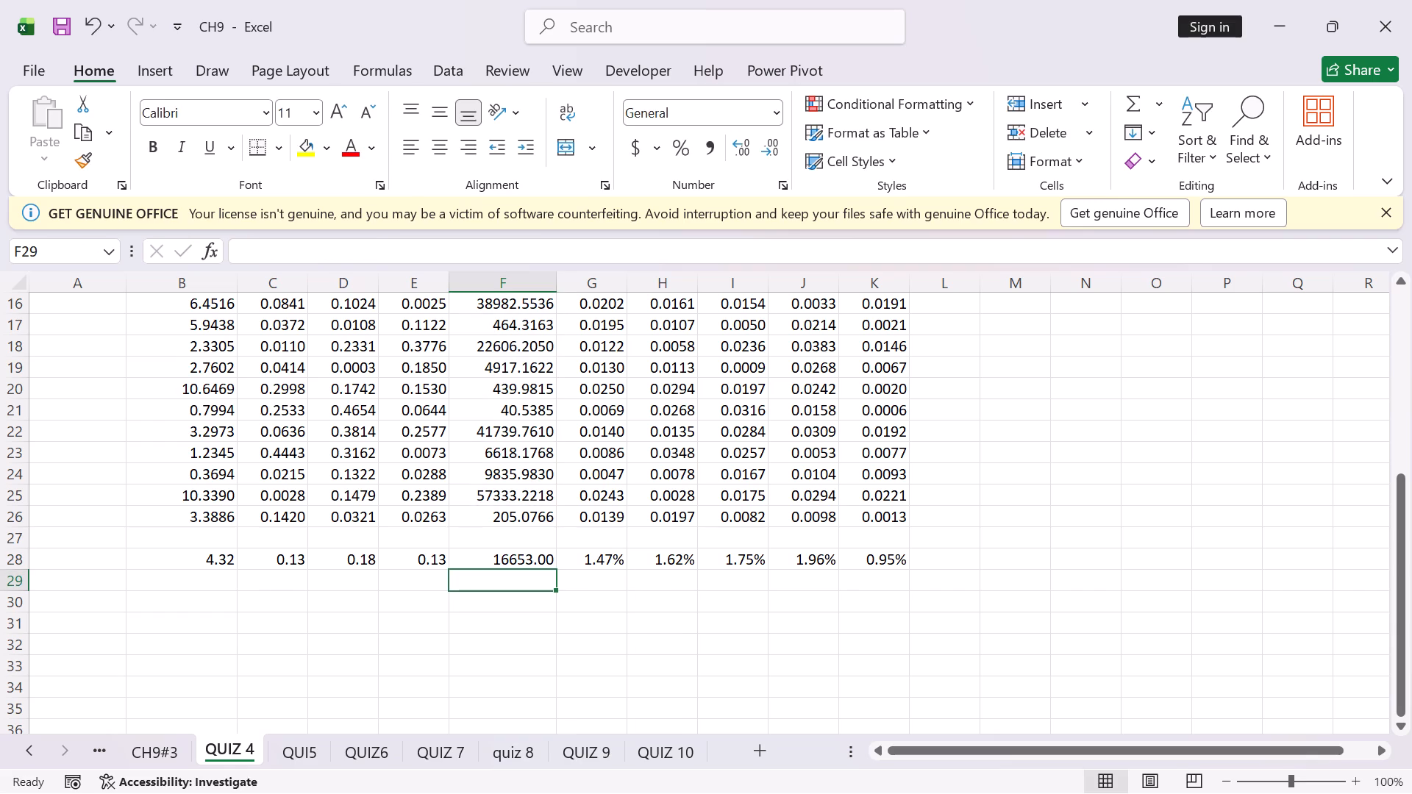
Inspect the AVERAGE formula of the percentage errors in cell G28 in edit mode against its source range, re-entering it as it stands.
double_click(600, 554)
double_click(597, 557)
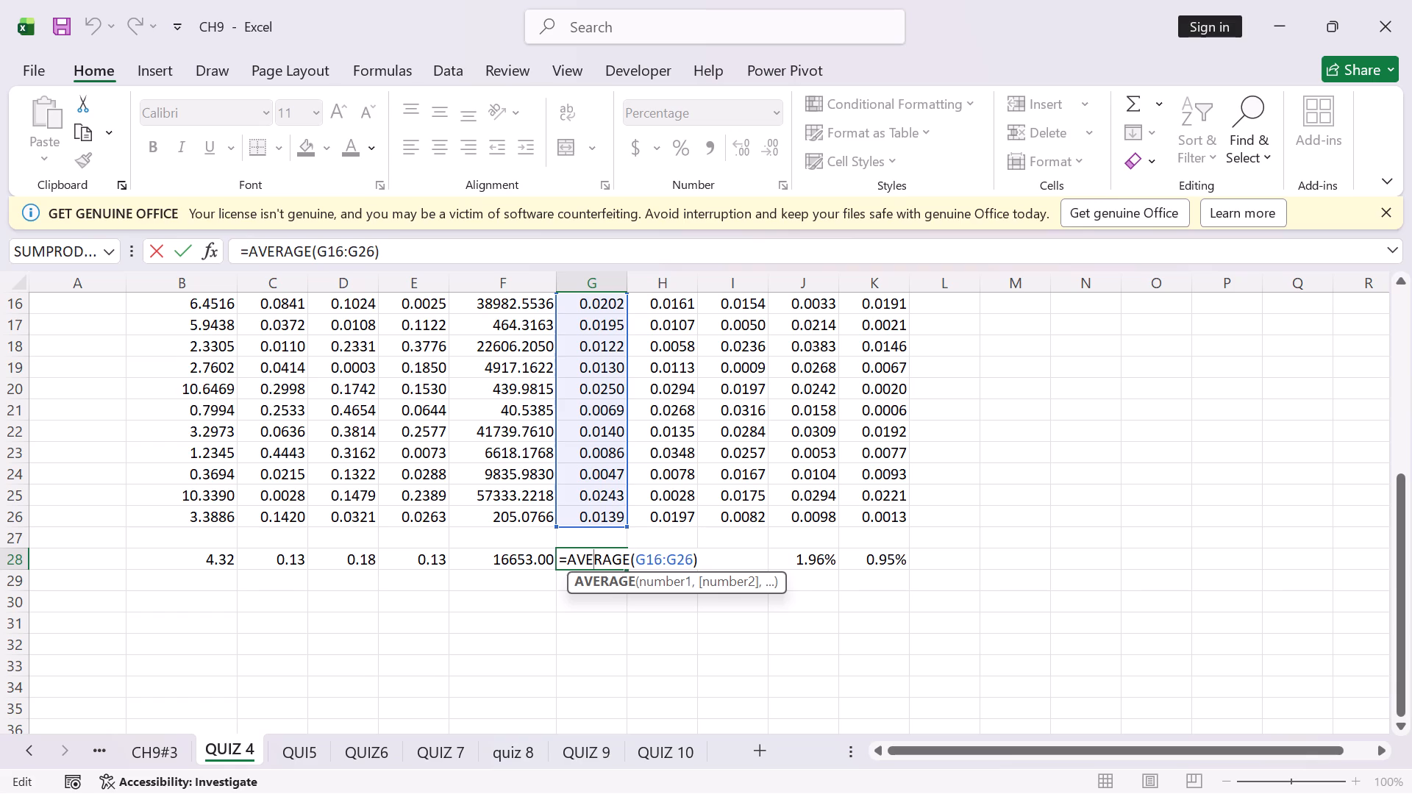
scroll(596, 557, "up", 4)
scroll(766, 555, "down", 3)
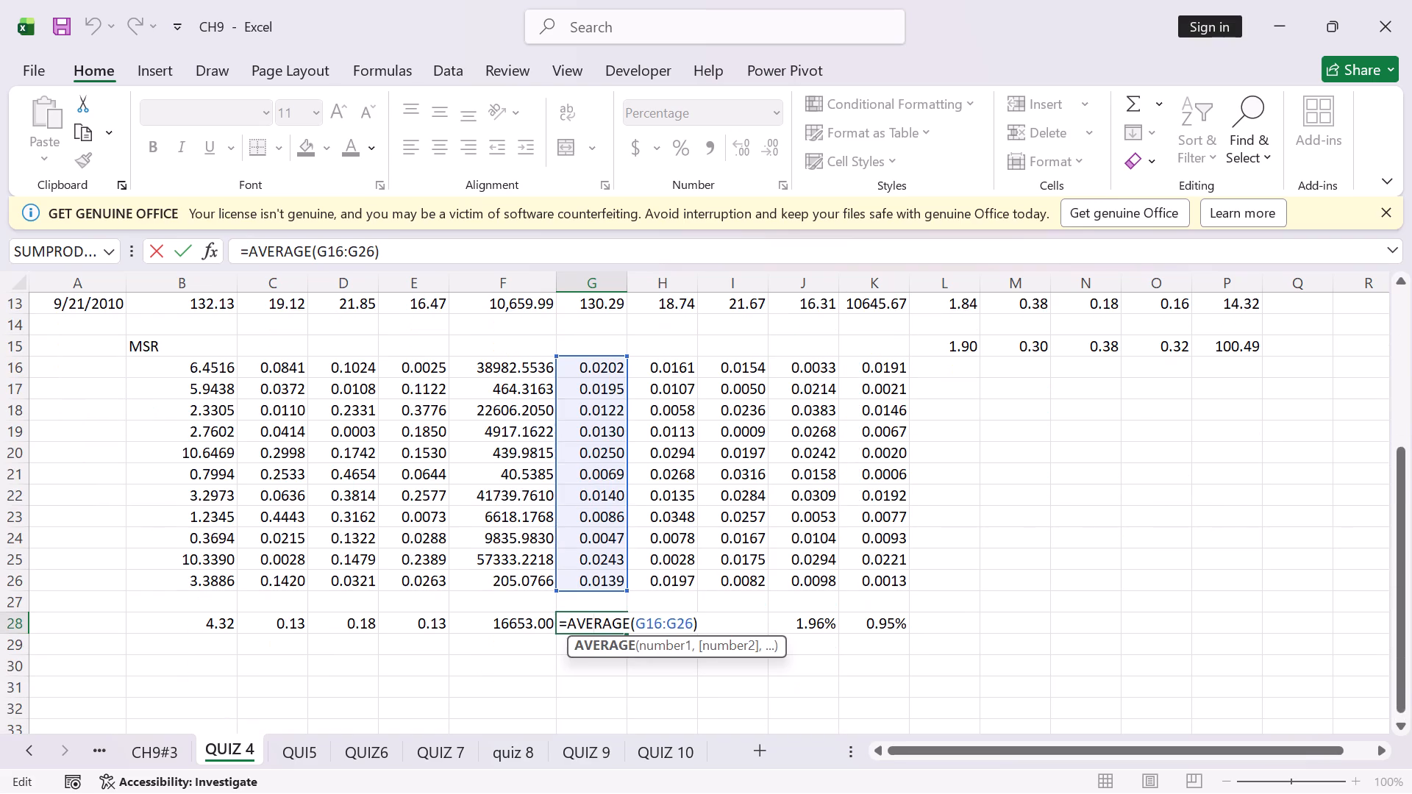
key("Return")
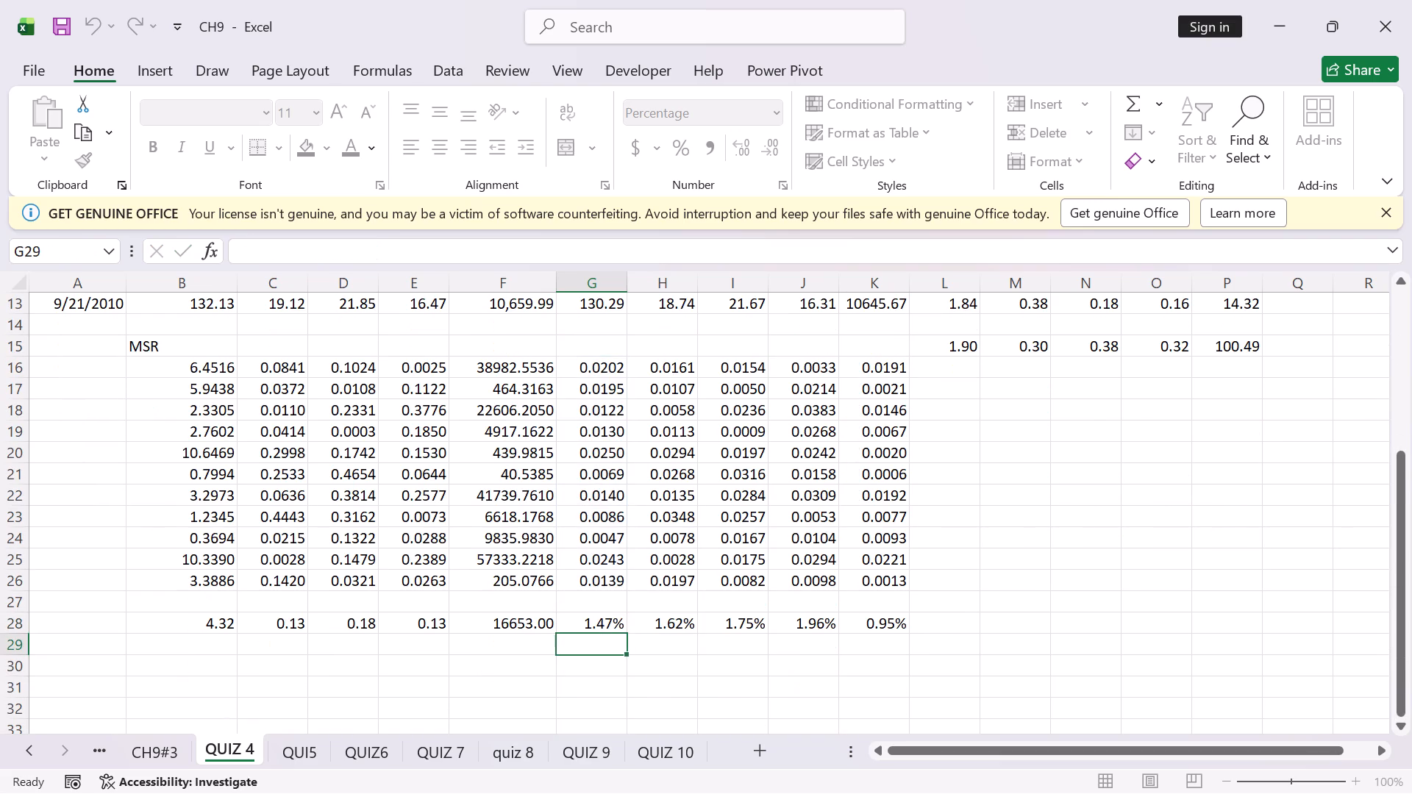
Inspect the ABS percentage error formulas in cells G16 and G17 in edit mode, starting with G16 and re-entering it as it stands.
double_click(621, 366)
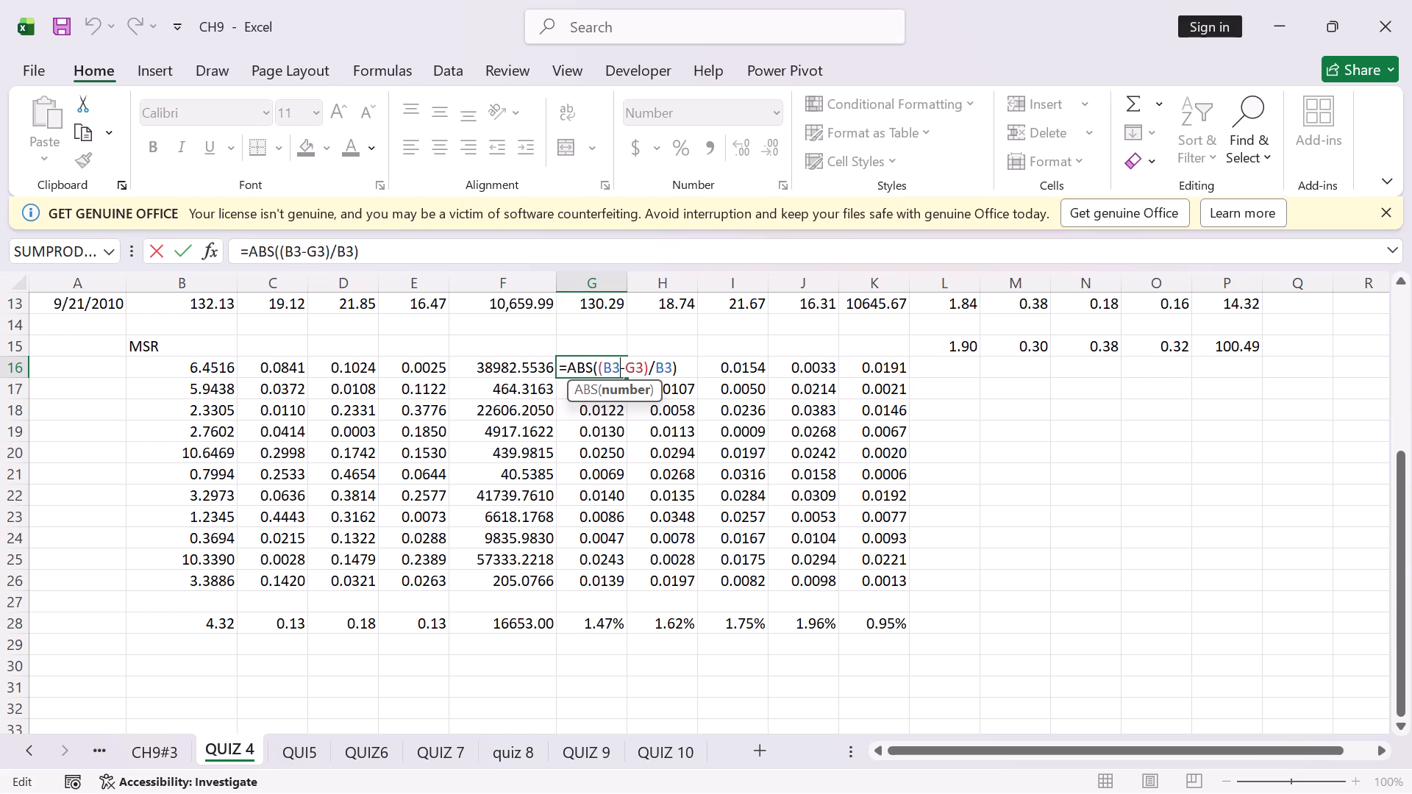
key("Return")
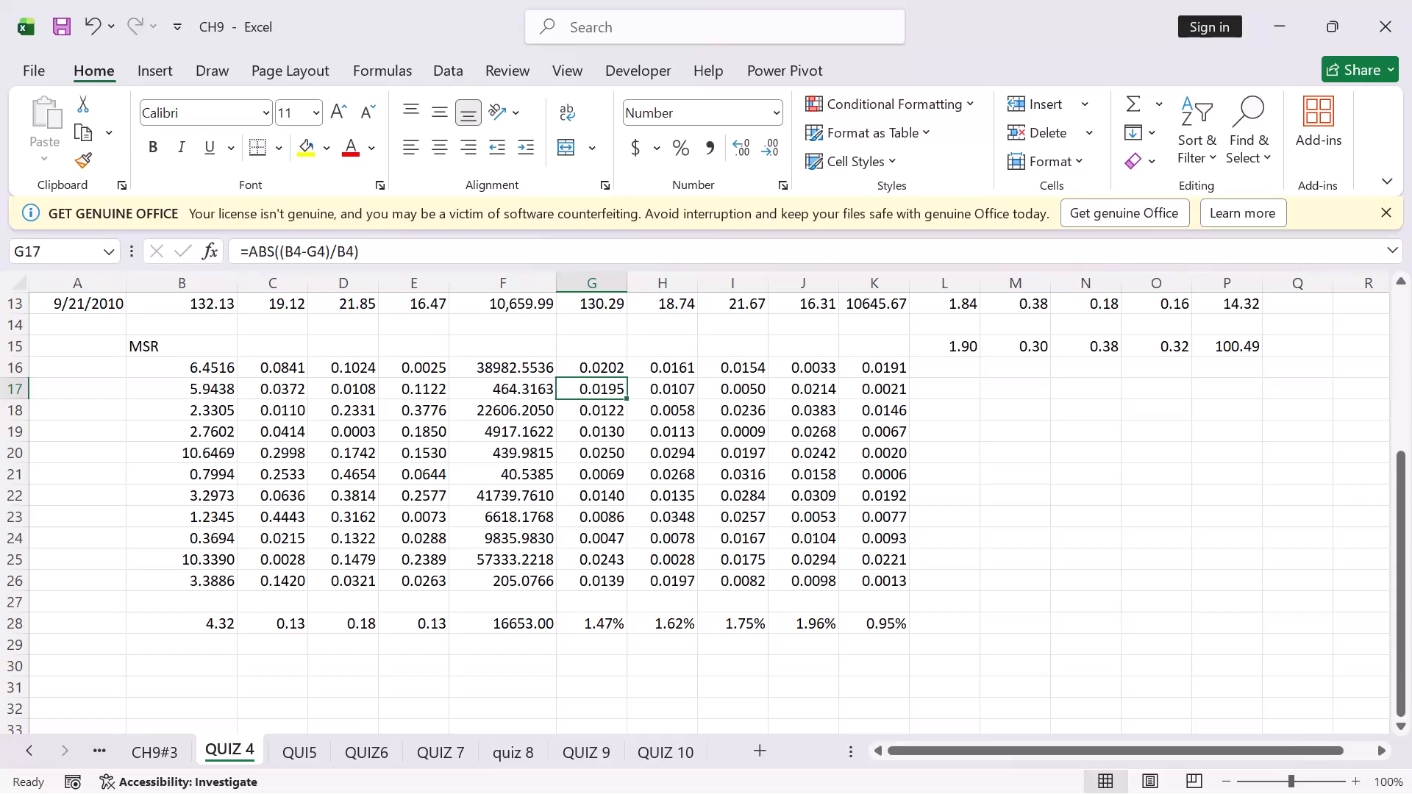
double_click(608, 388)
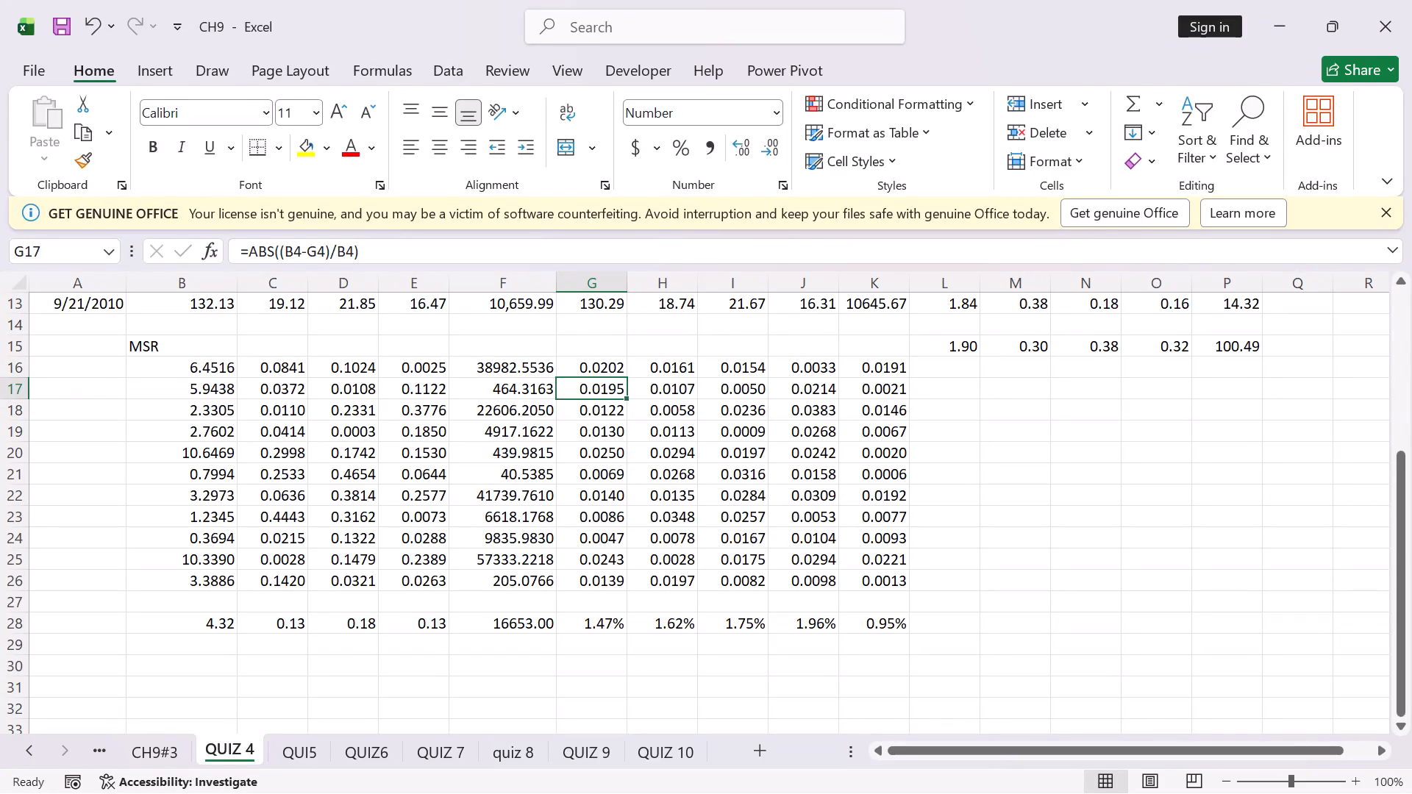
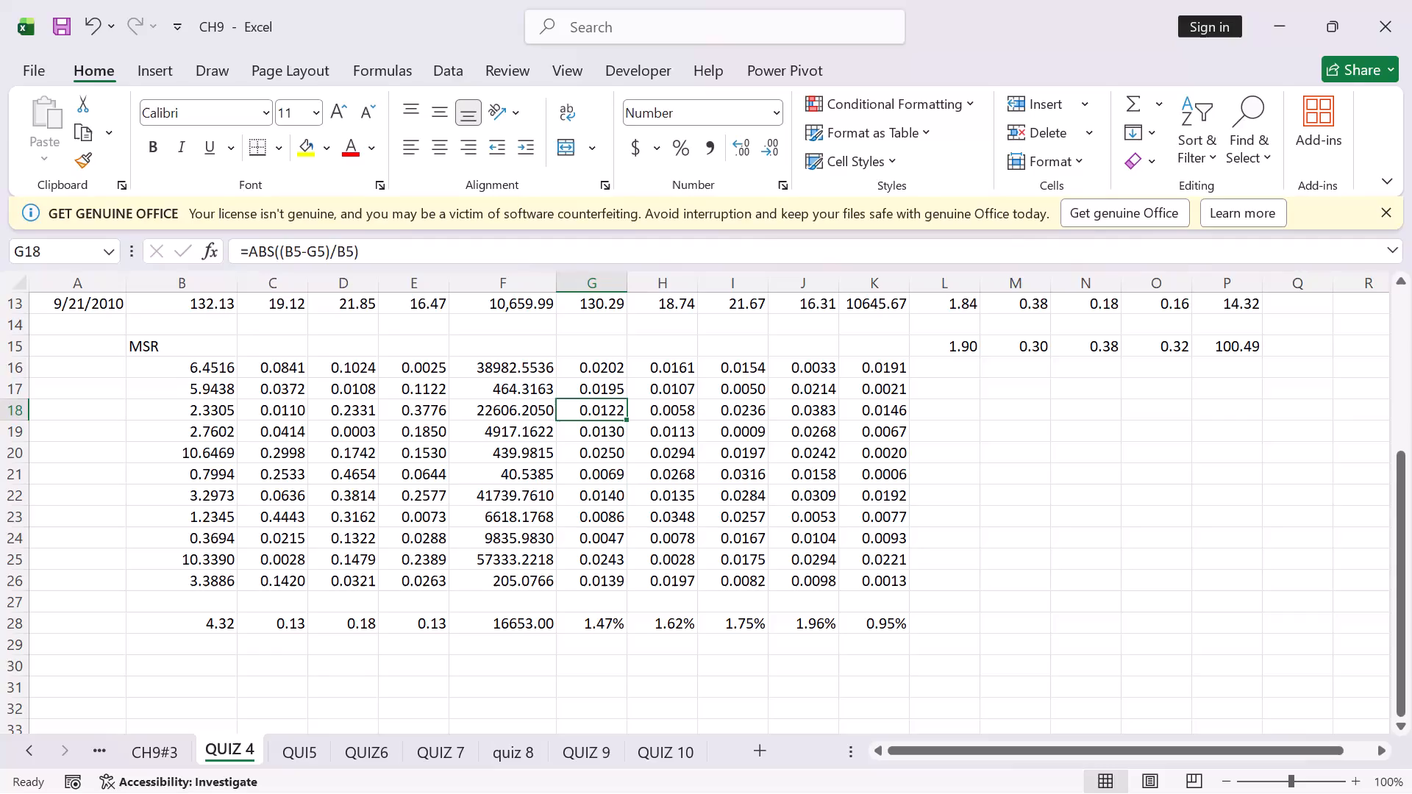
Open the ABS percentage error formula in cell G18 in edit mode to inspect its cell references.
double_click(603, 411)
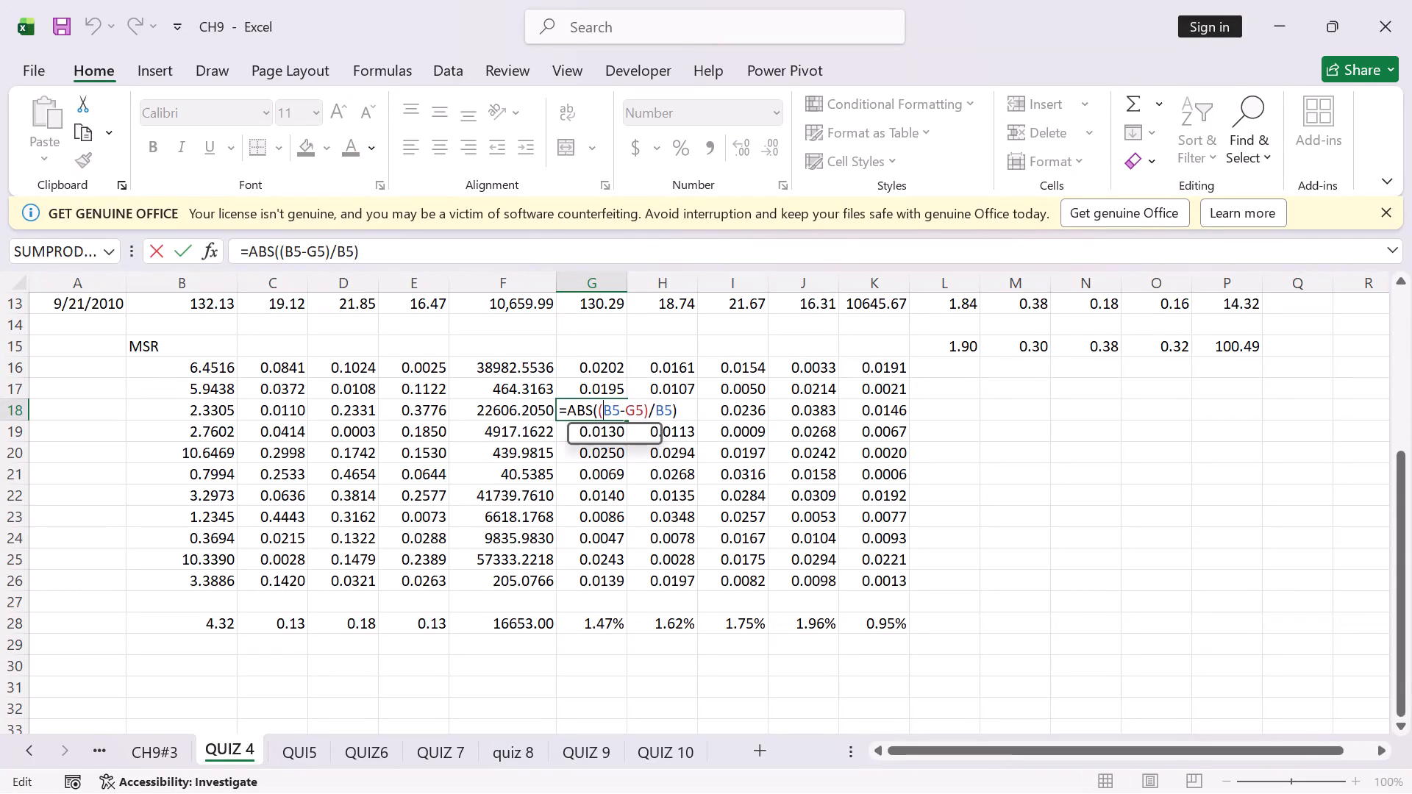
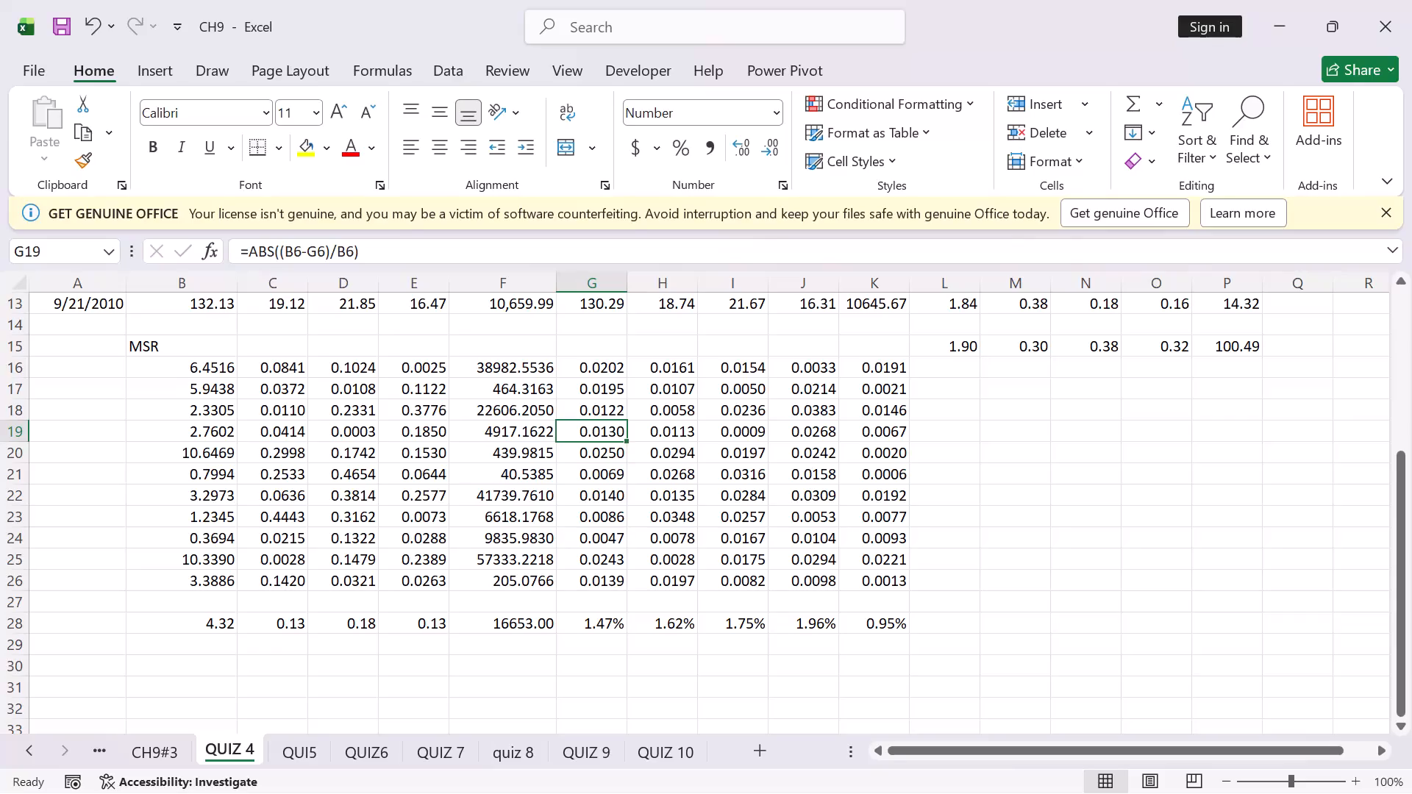
Inspect the ABS percentage error formulas further down column G, from G20 to G22, and leave them as they are.
double_click(613, 459)
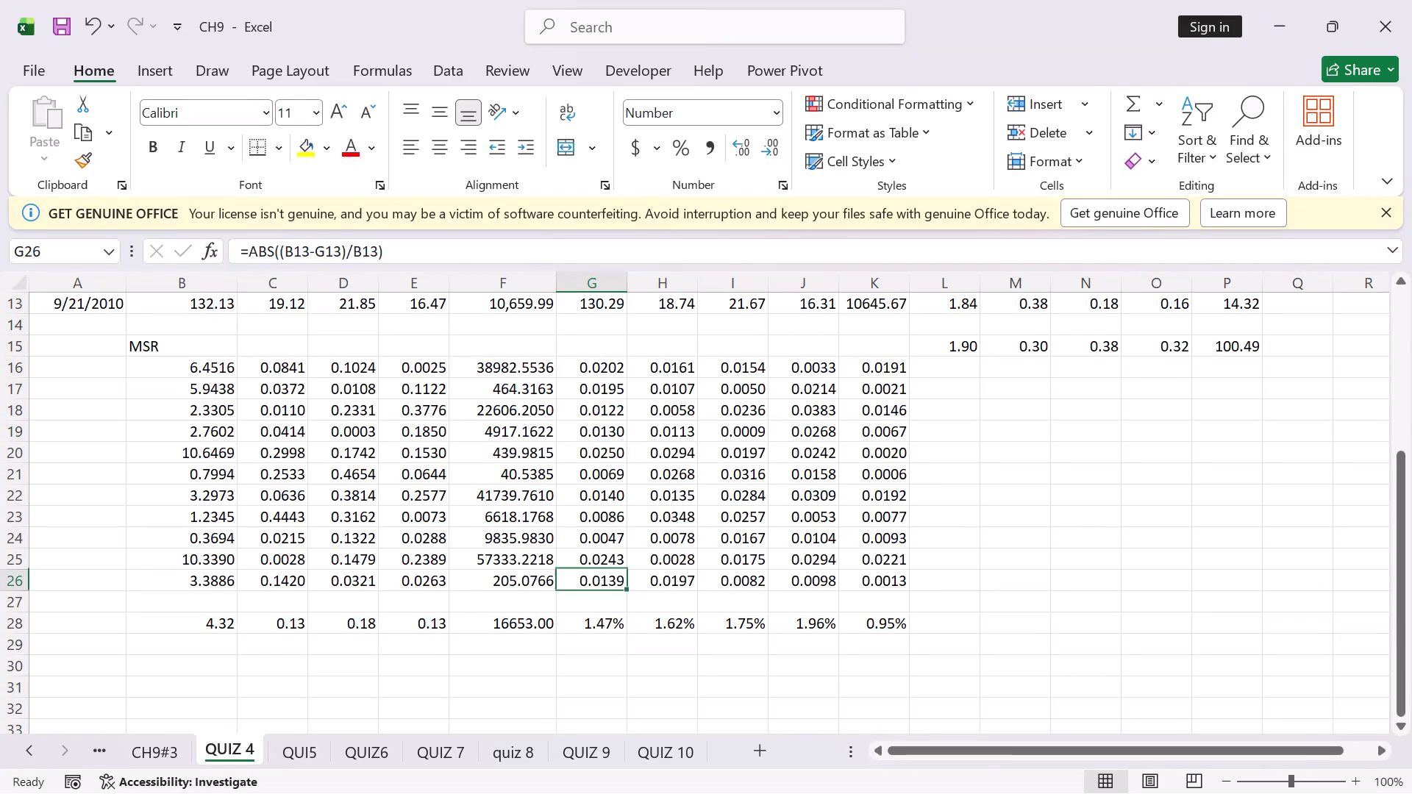
double_click(607, 482)
double_click(607, 490)
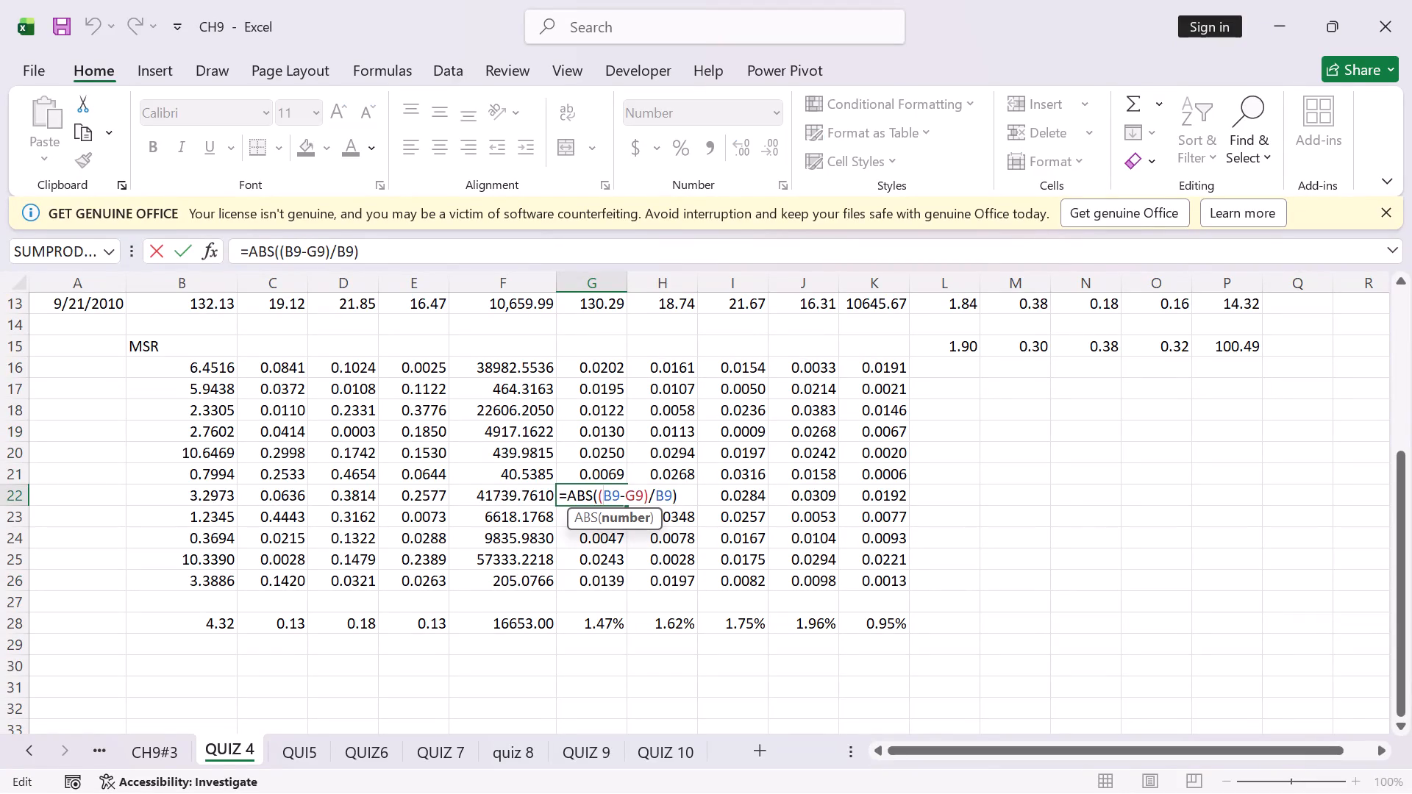
key("Return")
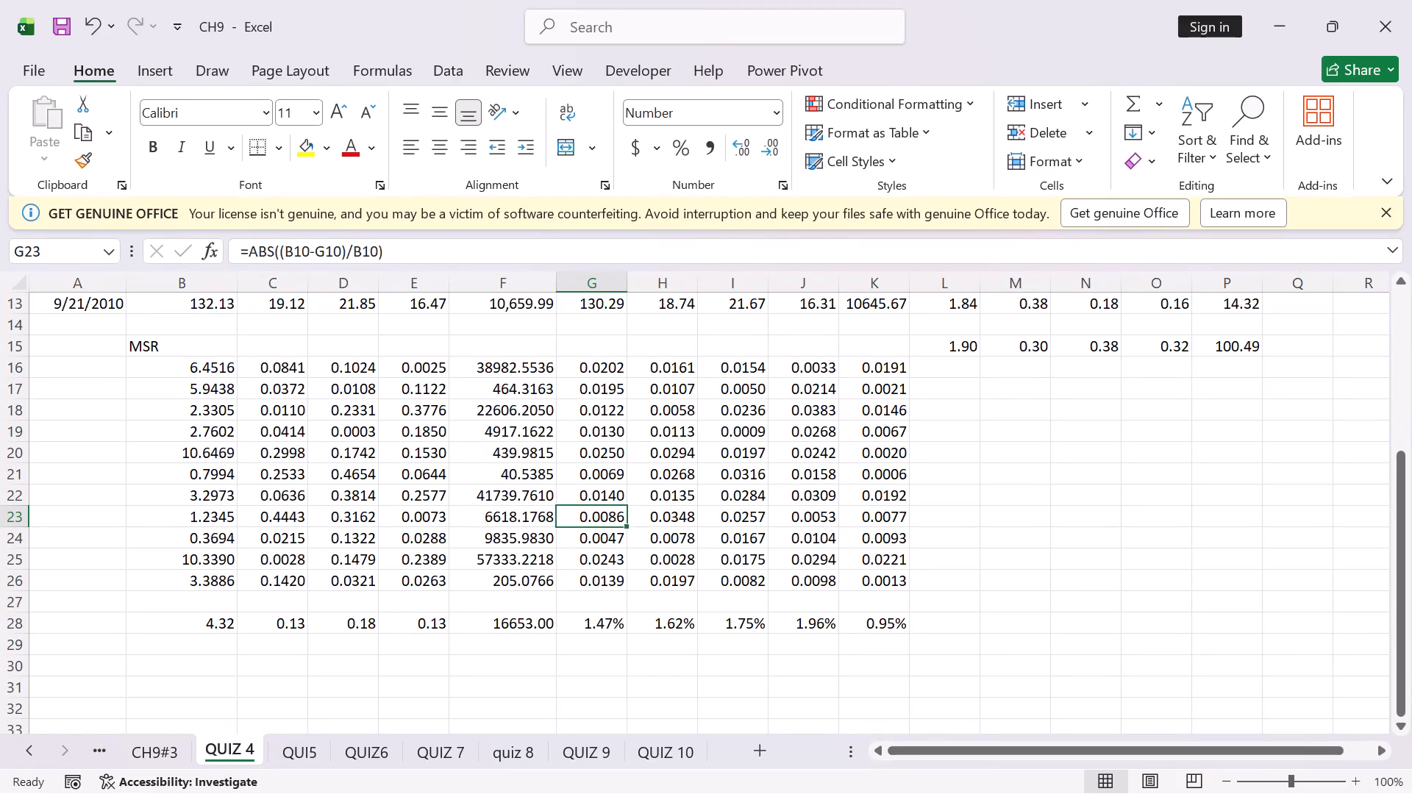
Inspect the AVERAGE formulas in row 28 for the percentage error columns, cells H28 through K28, re-entering each as it is.
double_click(668, 618)
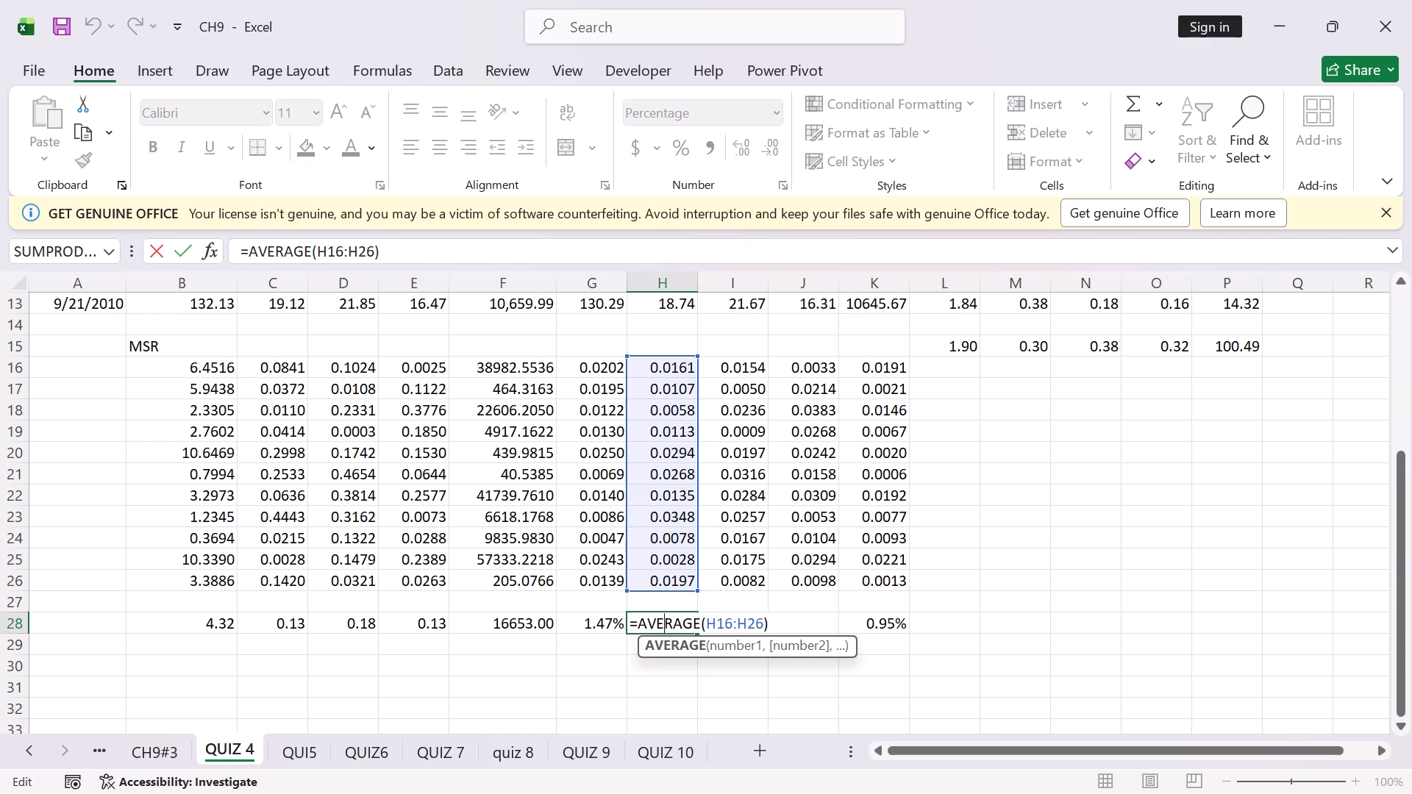
key("Return")
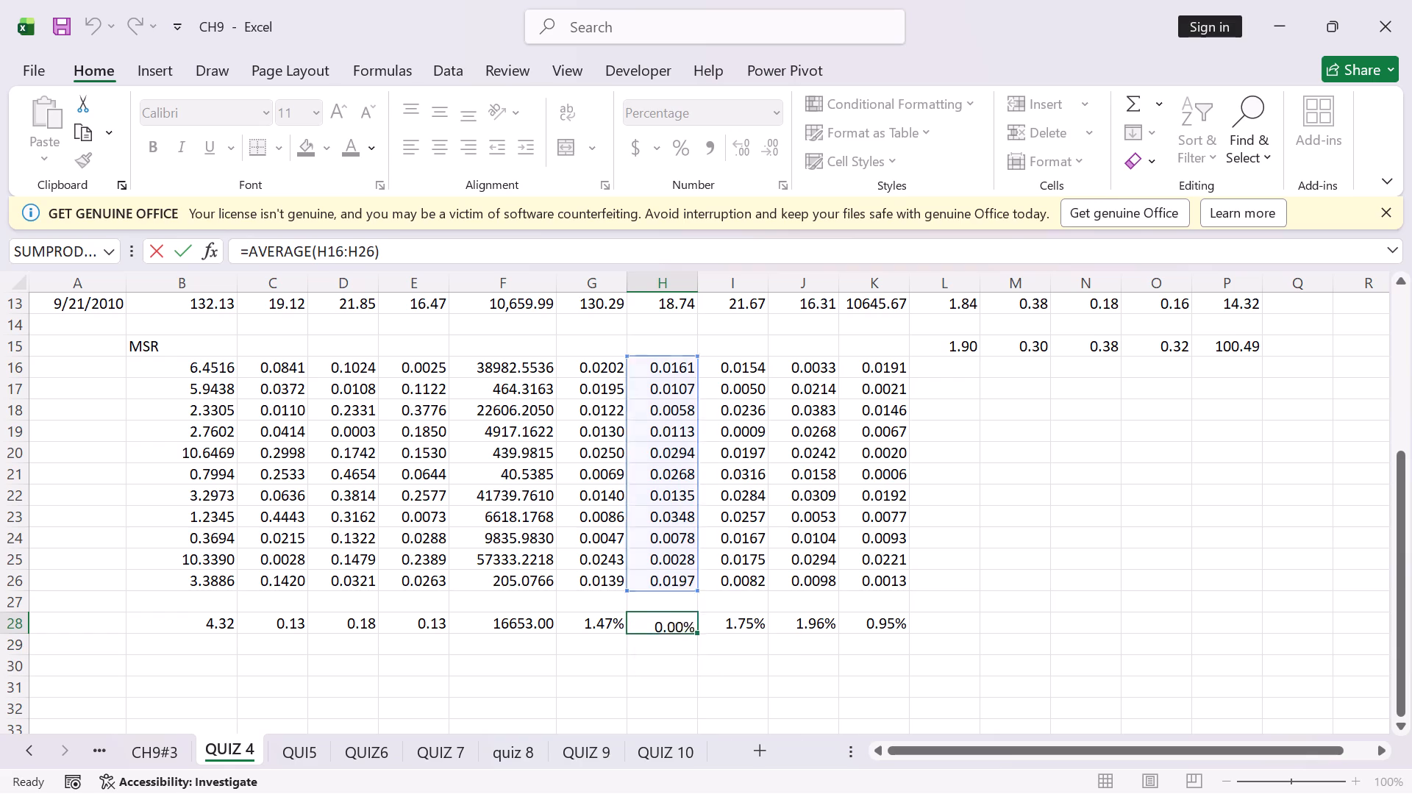
double_click(728, 623)
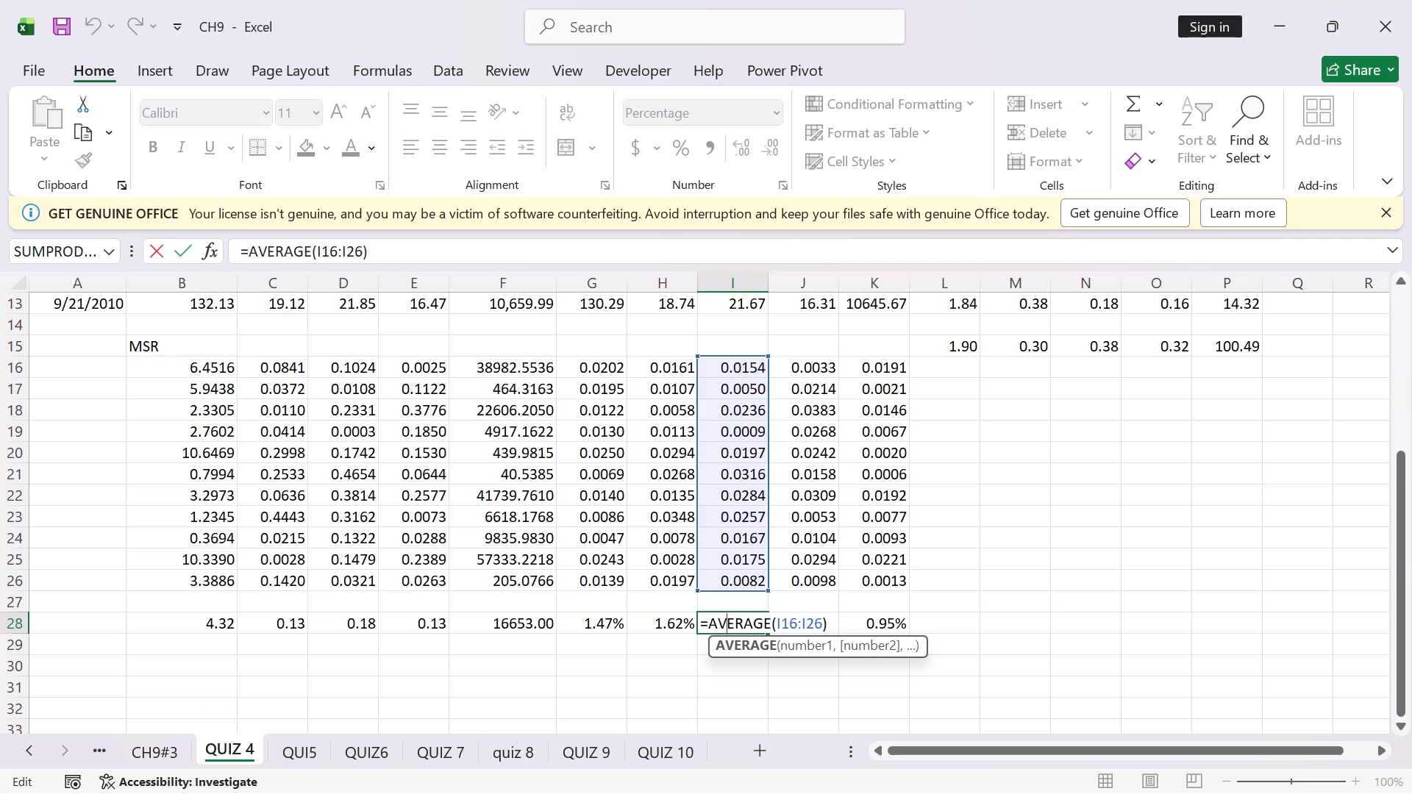
key("Return")
double_click(805, 615)
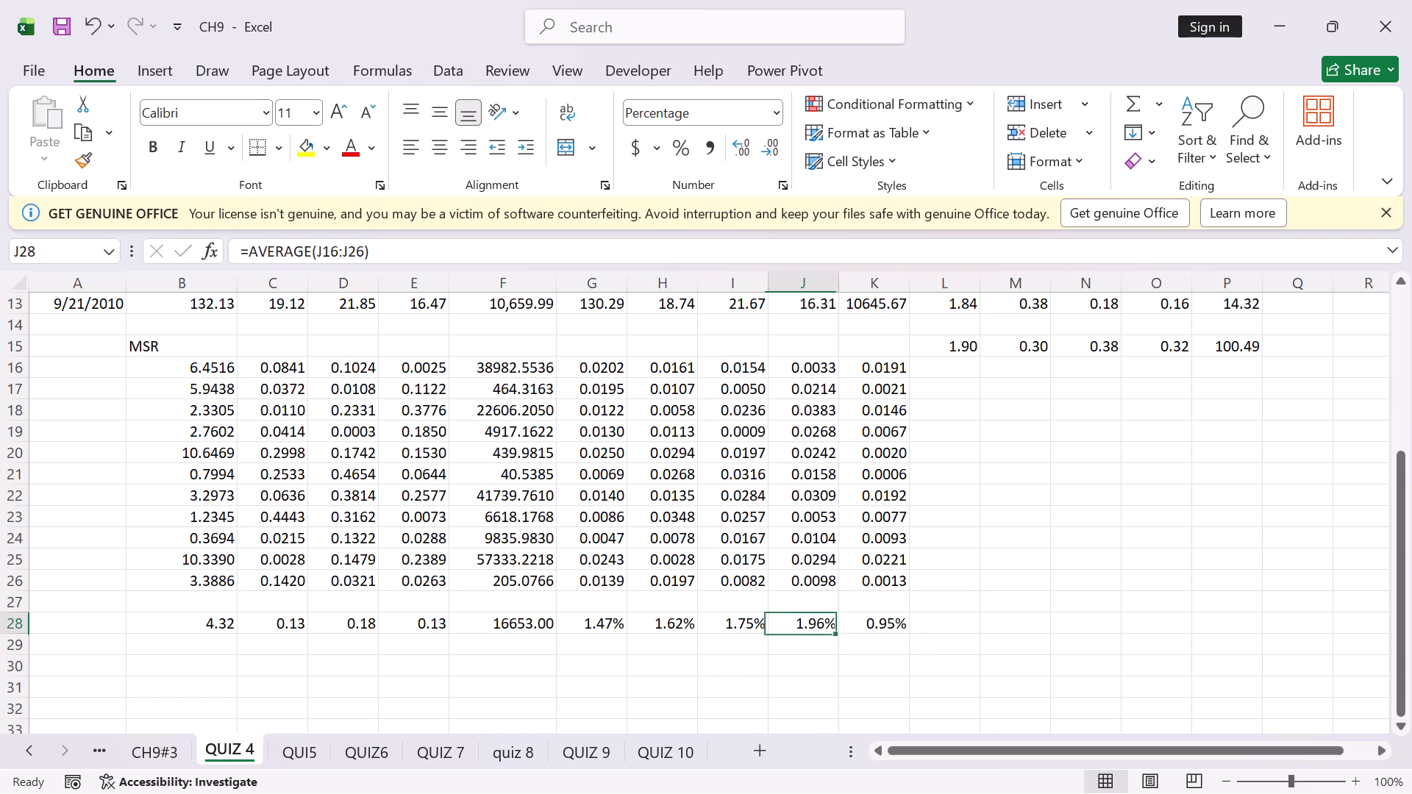
key("Return")
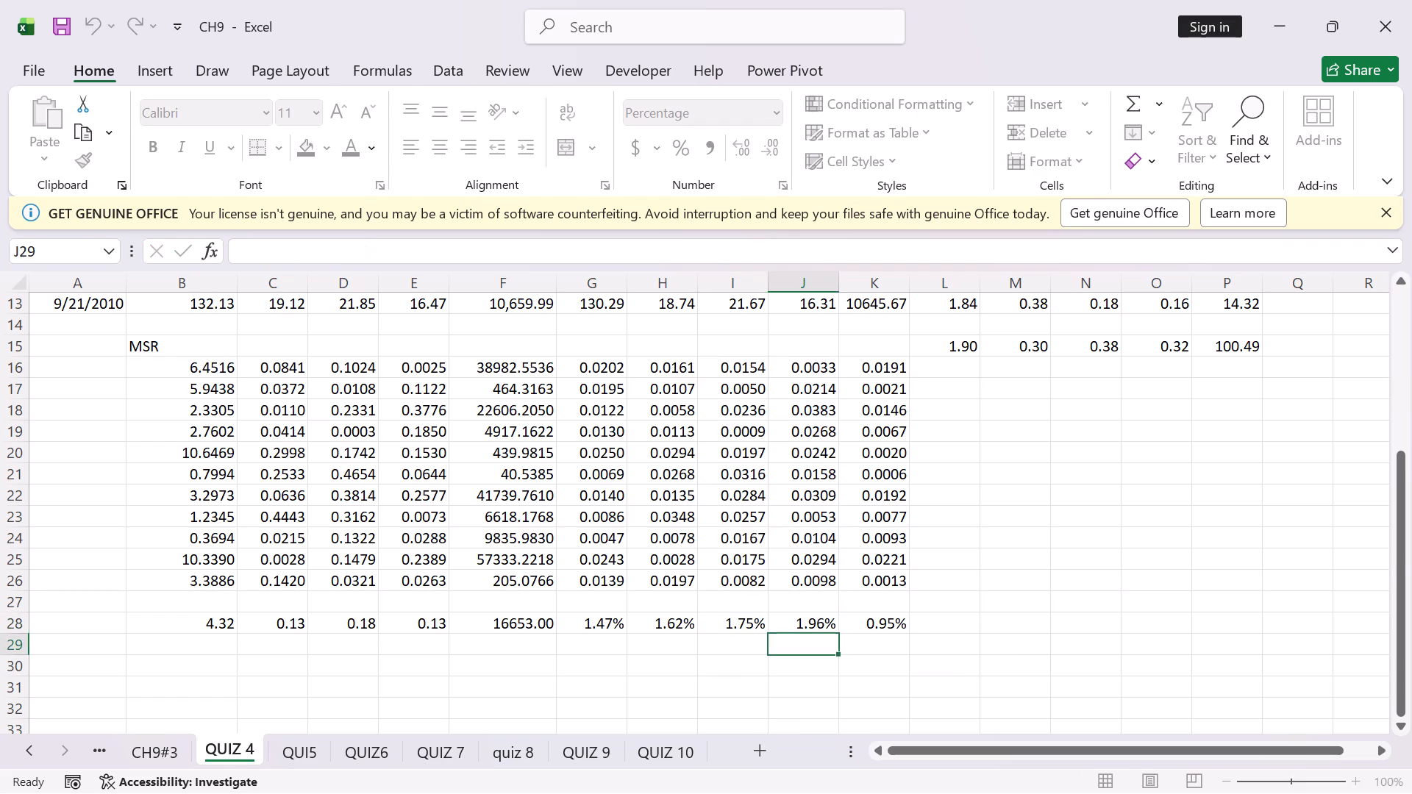
double_click(857, 624)
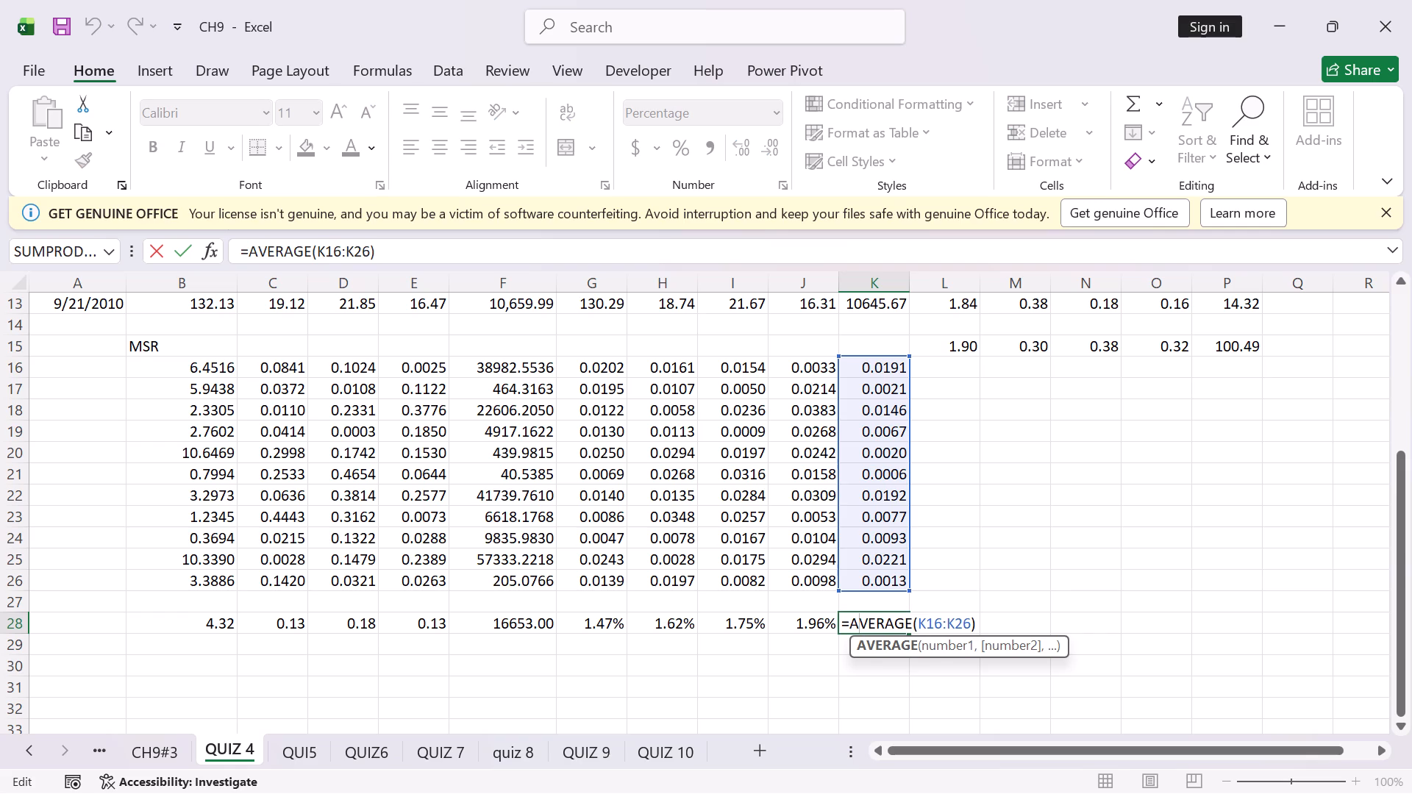
key("Return")
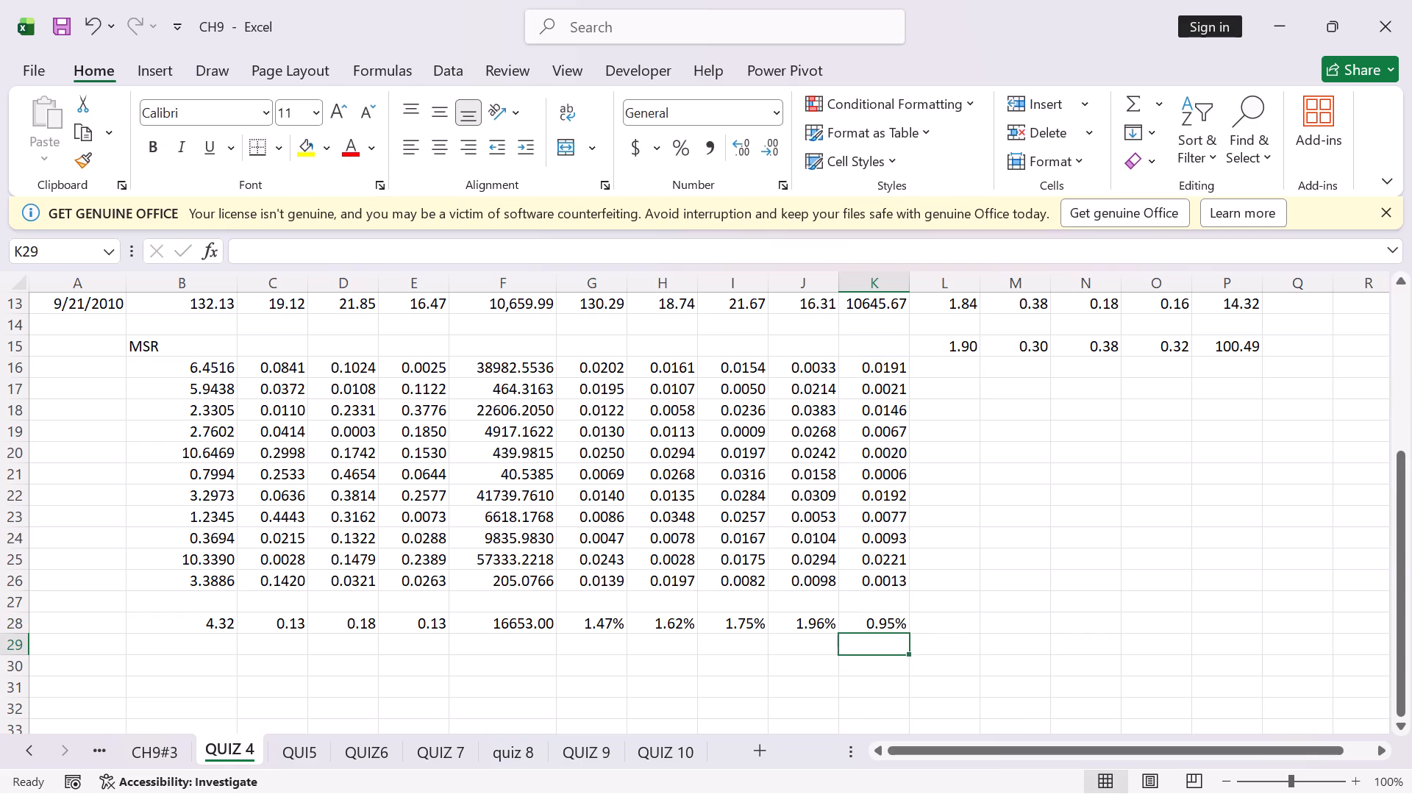